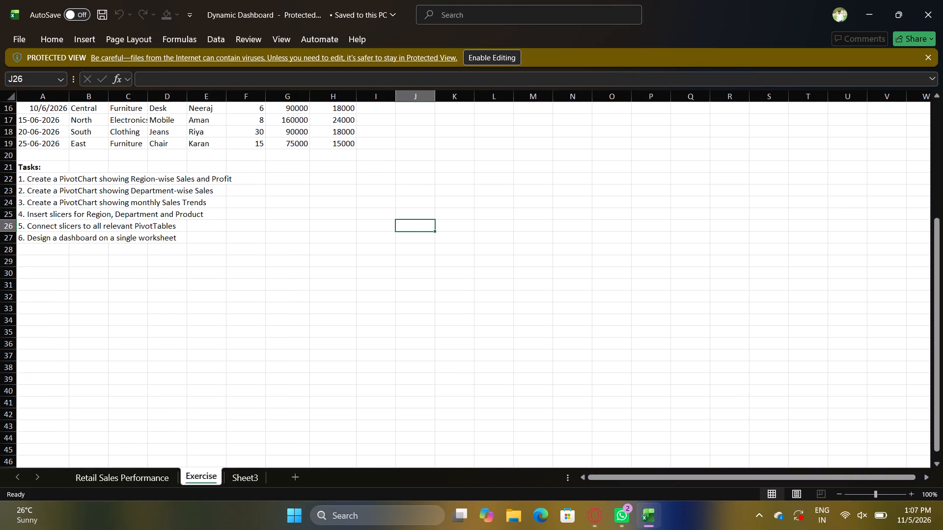
Enable editing of the protected Dynamic Dashboard workbook and dismiss the Analyze Data notice.
{"action": "left_click", "coordinate": [501, 58]}
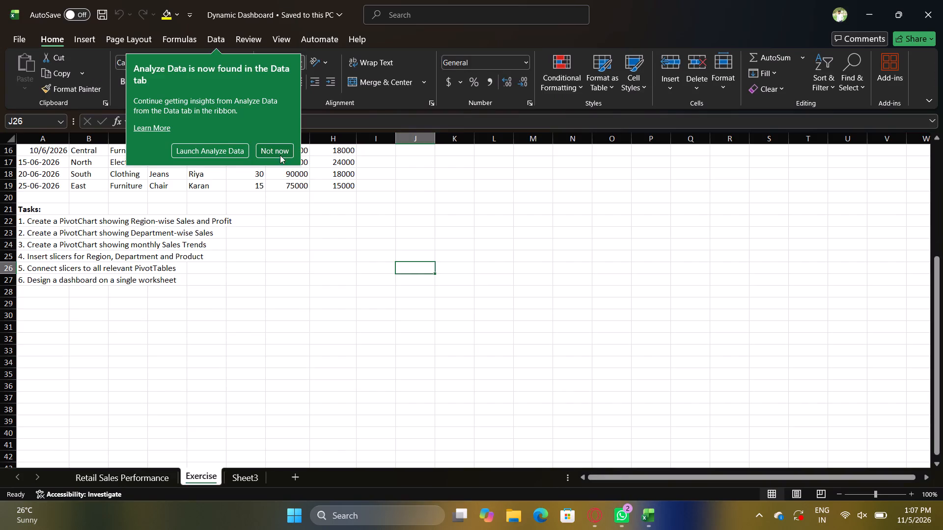
{"action": "left_click", "coordinate": [280, 154]}
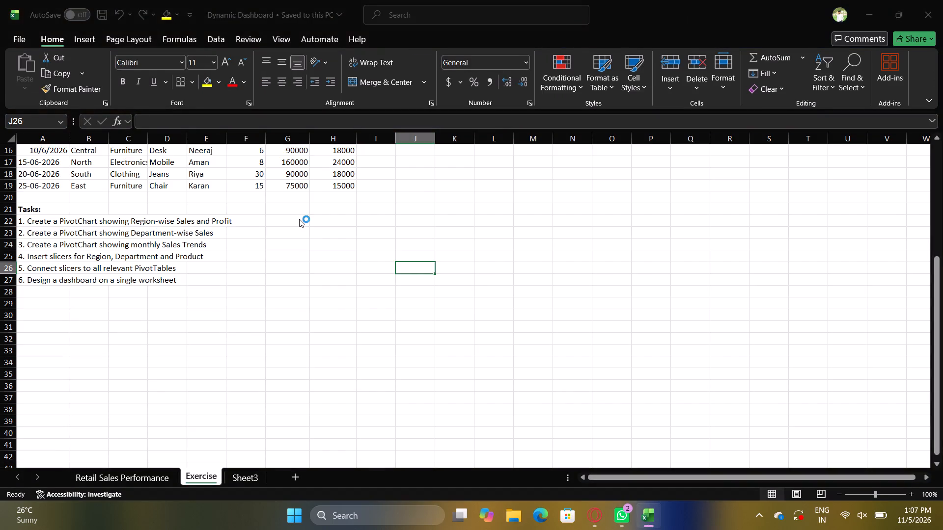
{"action": "scroll", "coordinate": [299, 219], "scroll_direction": "up", "scroll_amount": 2}
{"action": "scroll", "coordinate": [315, 310], "scroll_direction": "up", "scroll_amount": 3}
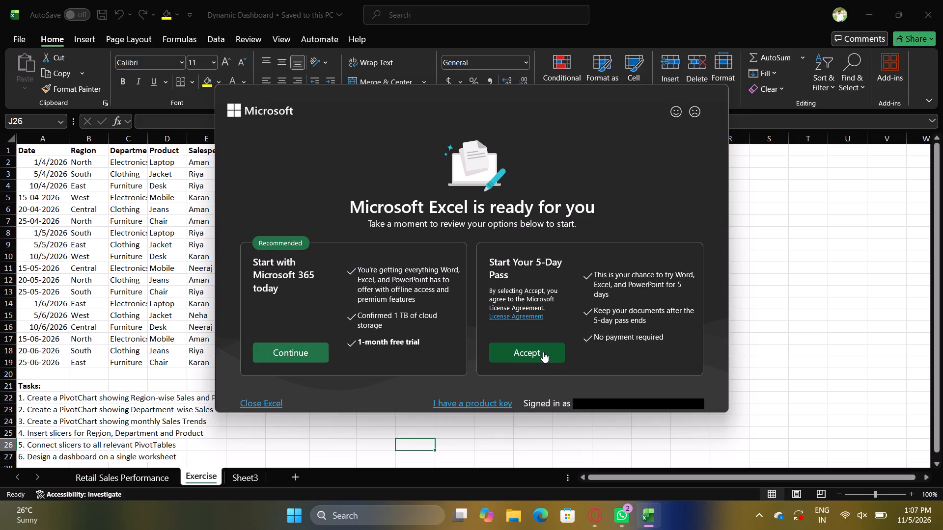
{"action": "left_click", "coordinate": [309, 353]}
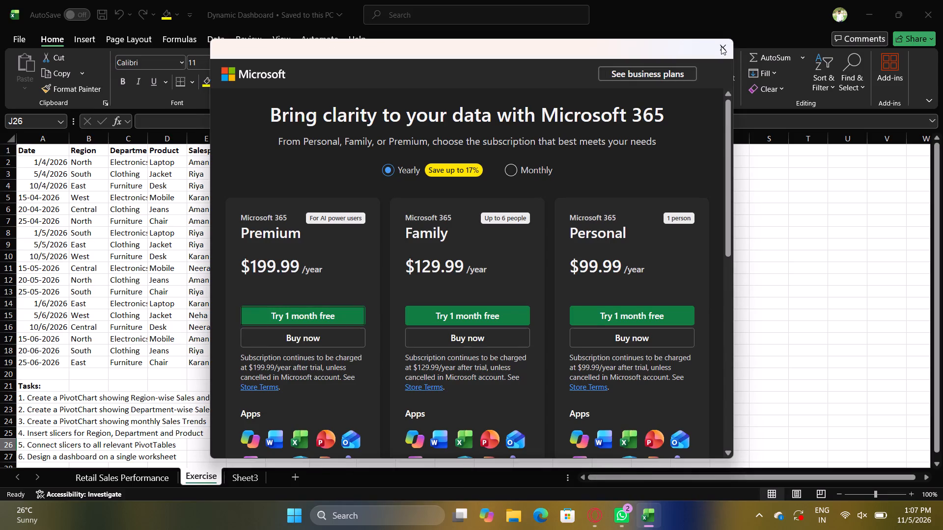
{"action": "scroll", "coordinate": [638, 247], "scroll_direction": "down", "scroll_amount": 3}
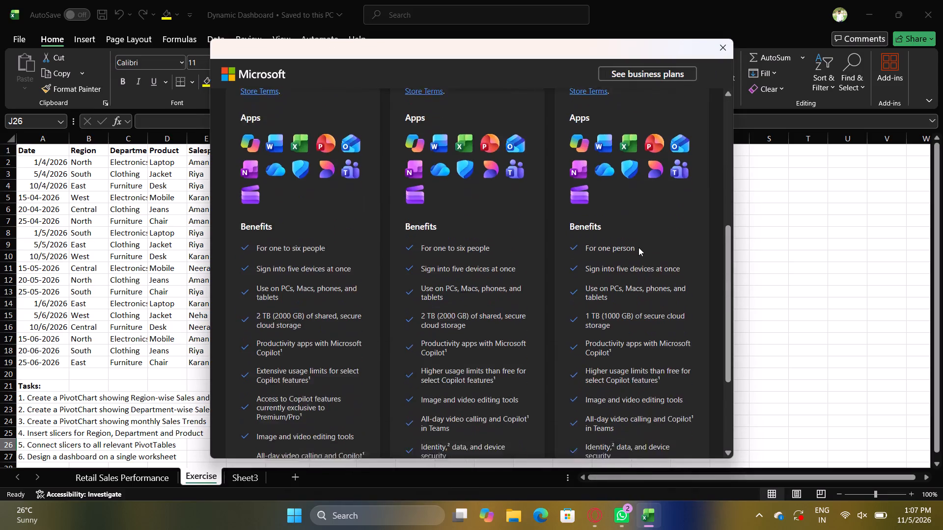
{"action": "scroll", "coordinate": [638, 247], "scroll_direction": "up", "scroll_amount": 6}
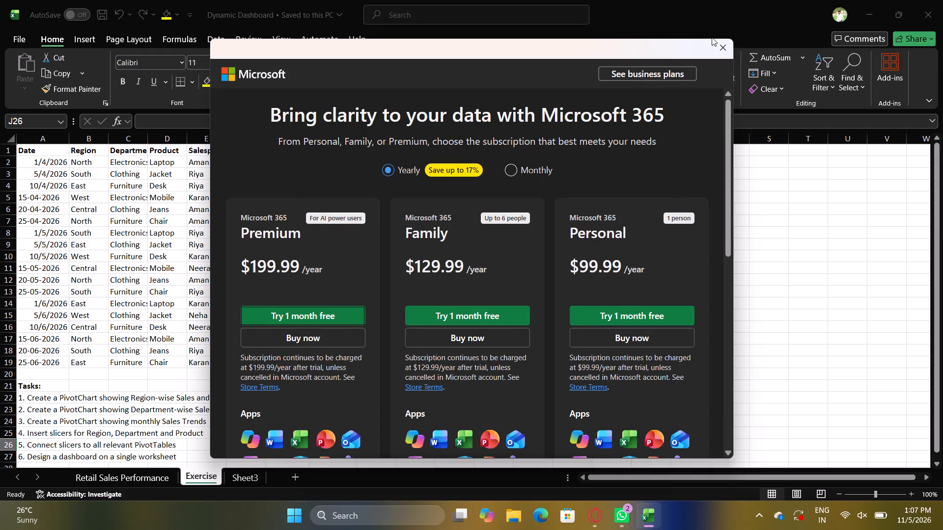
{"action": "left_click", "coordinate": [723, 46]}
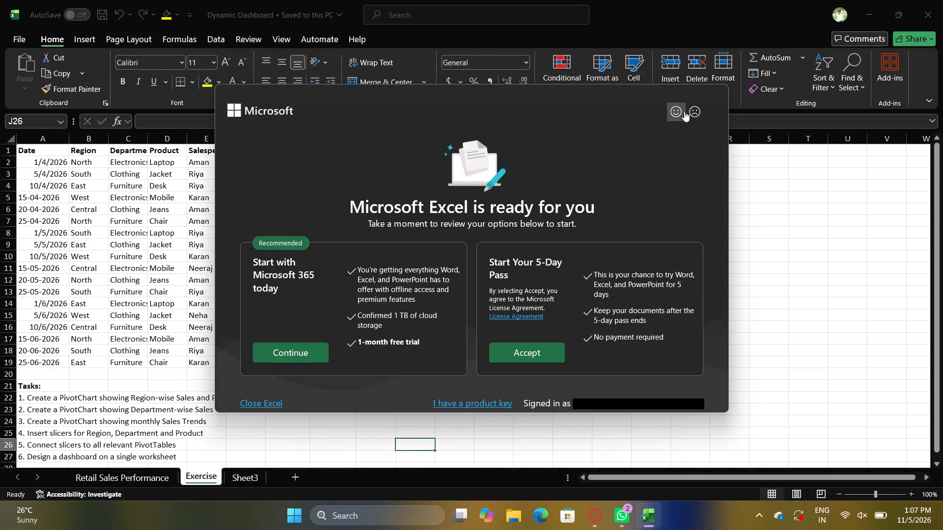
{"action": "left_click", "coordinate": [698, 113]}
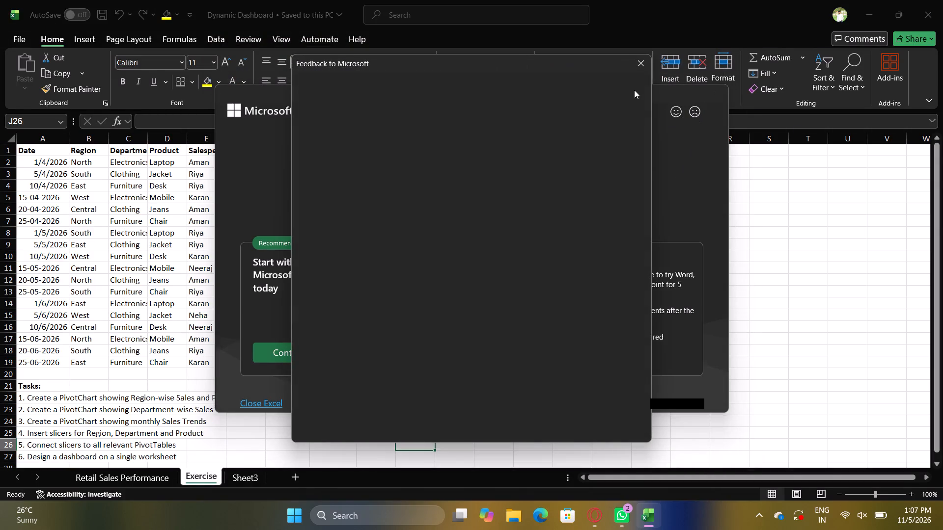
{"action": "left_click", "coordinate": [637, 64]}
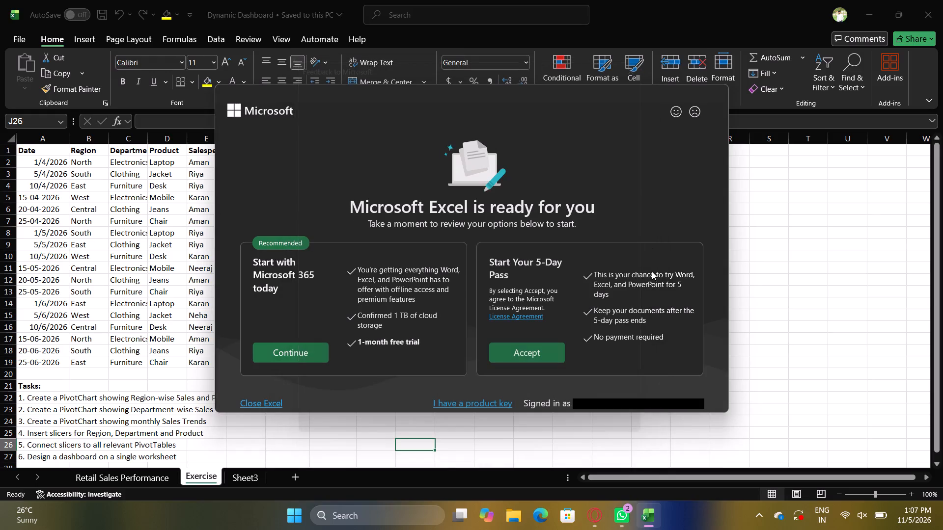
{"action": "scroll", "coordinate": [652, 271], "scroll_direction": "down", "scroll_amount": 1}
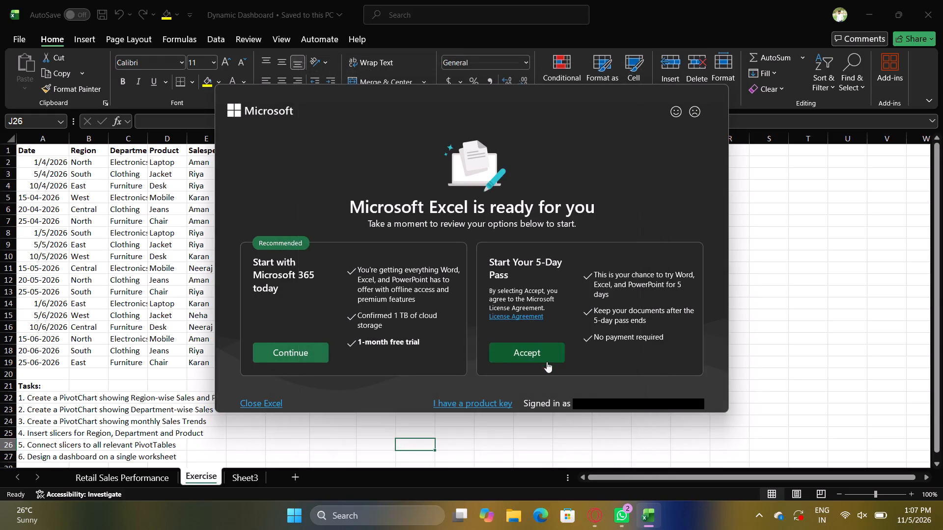
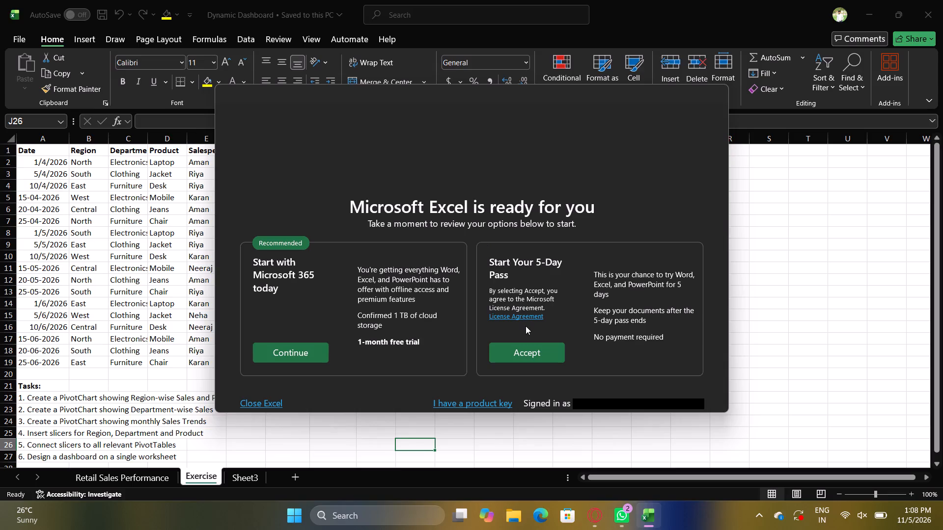
Accept the 5-Day Pass and complete the privacy prompts, choosing not to personalize offers.
{"action": "left_click", "coordinate": [529, 353]}
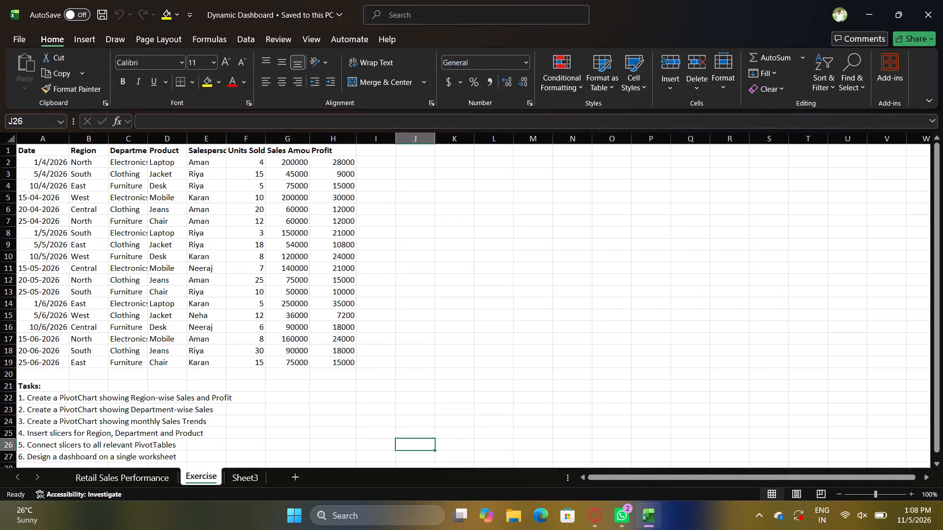
{"action": "scroll", "coordinate": [471, 338], "scroll_direction": "down", "scroll_amount": 3}
{"action": "scroll", "coordinate": [471, 338], "scroll_direction": "up", "scroll_amount": 6}
{"action": "scroll", "coordinate": [471, 338], "scroll_direction": "down", "scroll_amount": 4}
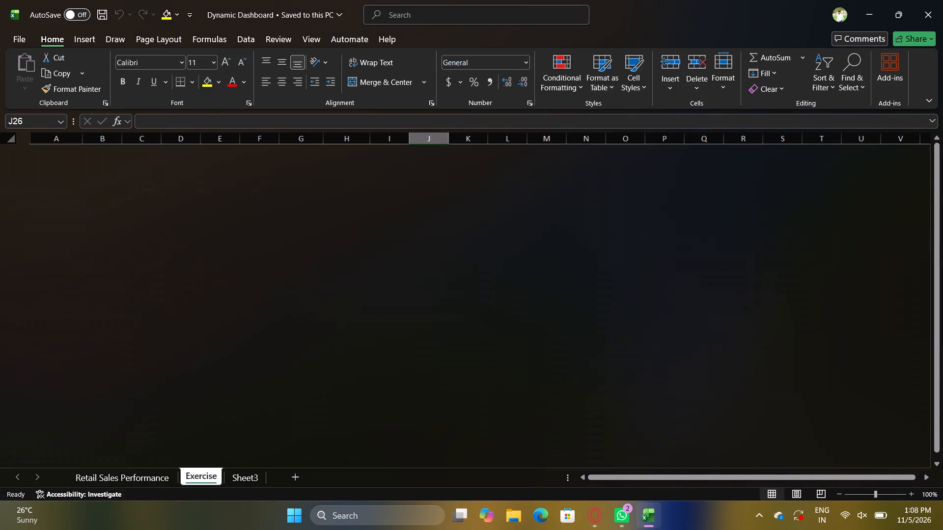
{"action": "scroll", "coordinate": [471, 338], "scroll_direction": "down", "scroll_amount": 5}
{"action": "scroll", "coordinate": [471, 338], "scroll_direction": "up", "scroll_amount": 6}
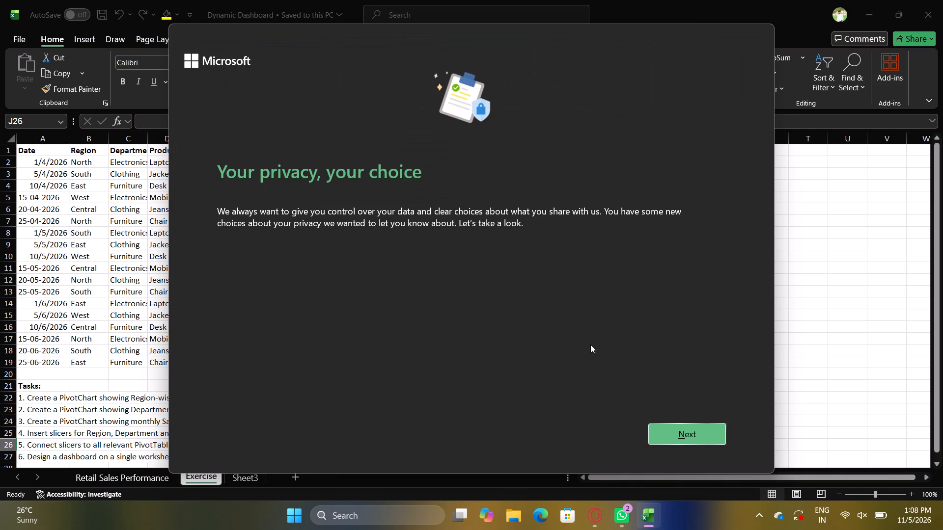
{"action": "left_click", "coordinate": [664, 428]}
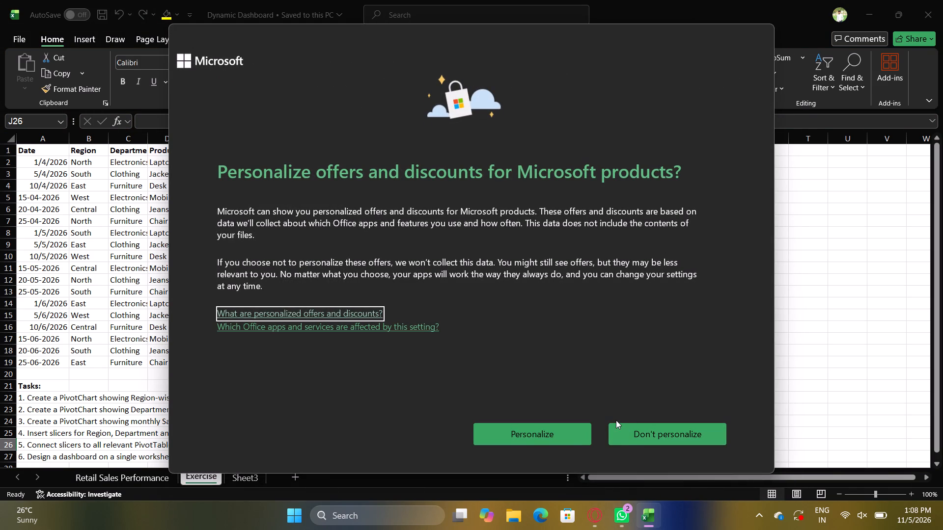
{"action": "left_click", "coordinate": [637, 441]}
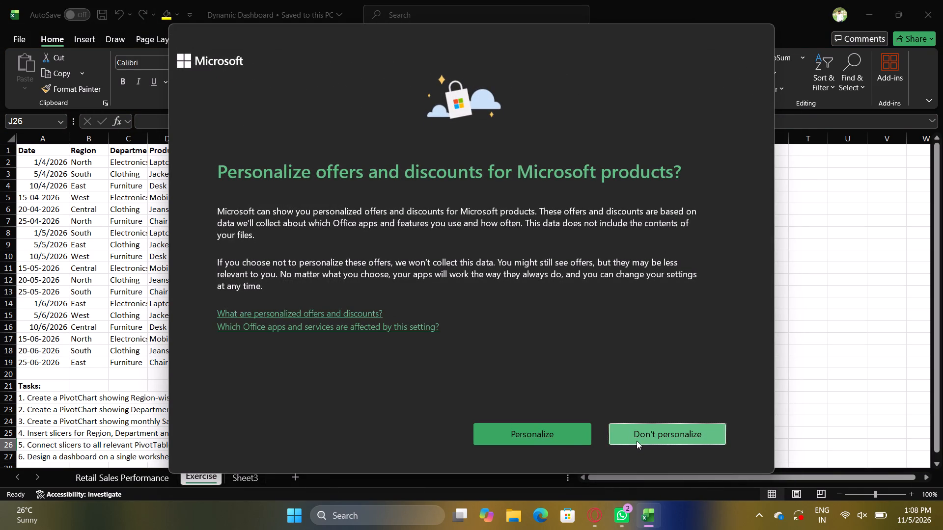
{"action": "left_click", "coordinate": [662, 433]}
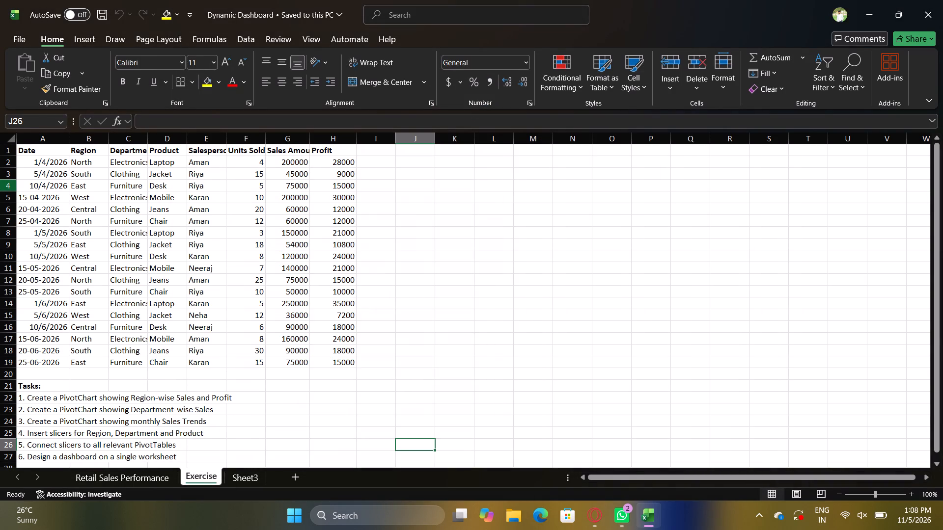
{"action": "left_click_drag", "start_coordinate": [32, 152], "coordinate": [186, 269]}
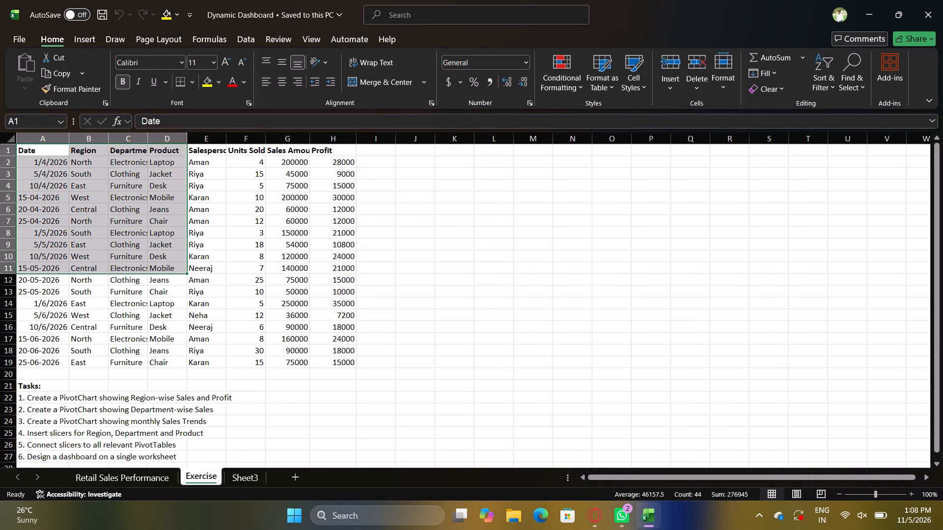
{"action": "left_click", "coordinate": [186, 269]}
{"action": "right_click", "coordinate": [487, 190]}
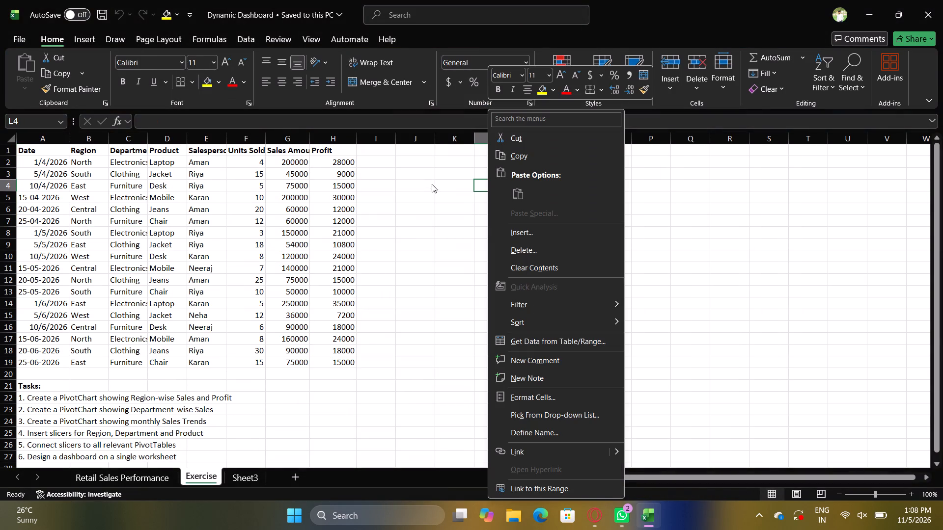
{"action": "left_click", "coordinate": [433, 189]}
Insert a PivotTable on a new worksheet from the Exercise sheet's sales data, range A1:H19.
{"action": "left_click", "coordinate": [89, 41]}
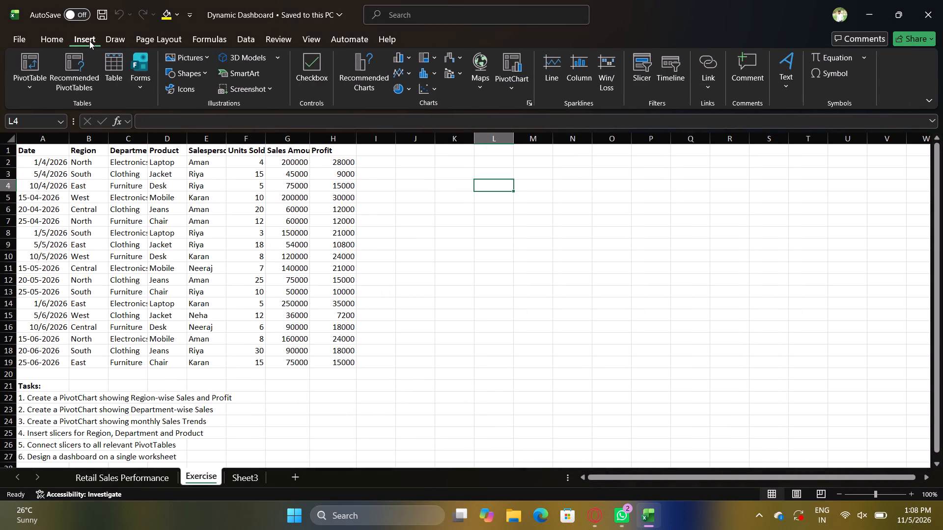
{"action": "left_click", "coordinate": [30, 78]}
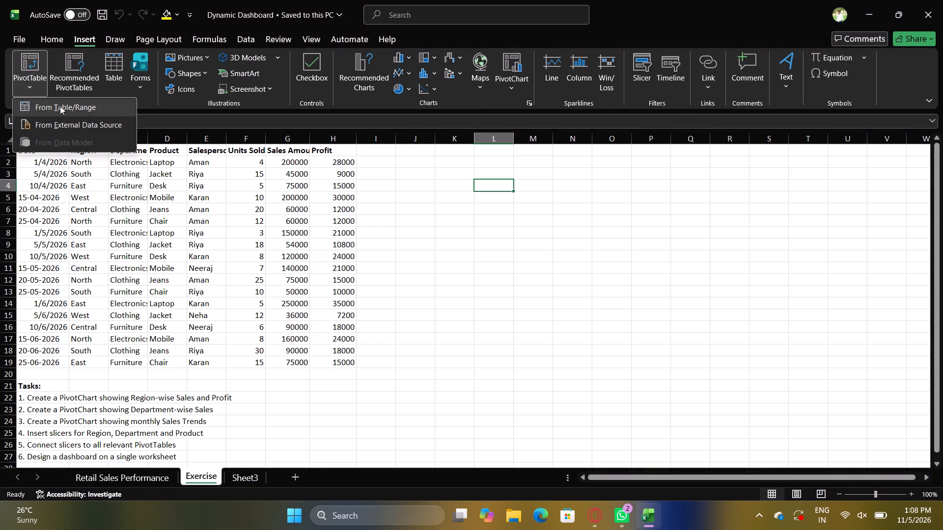
{"action": "left_click", "coordinate": [60, 106]}
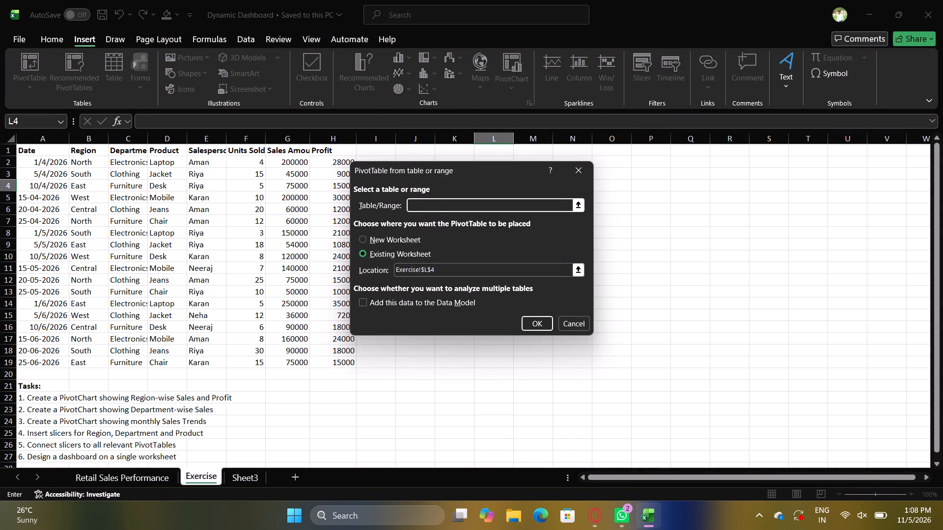
{"action": "left_click_drag", "start_coordinate": [31, 153], "coordinate": [256, 276]}
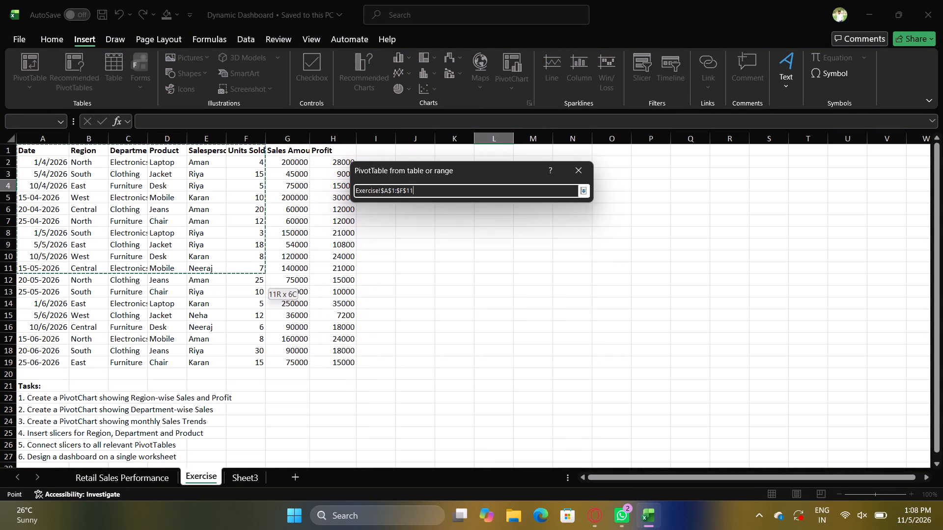
{"action": "left_click_drag", "start_coordinate": [256, 276], "coordinate": [349, 357]}
{"action": "left_click", "coordinate": [407, 244]}
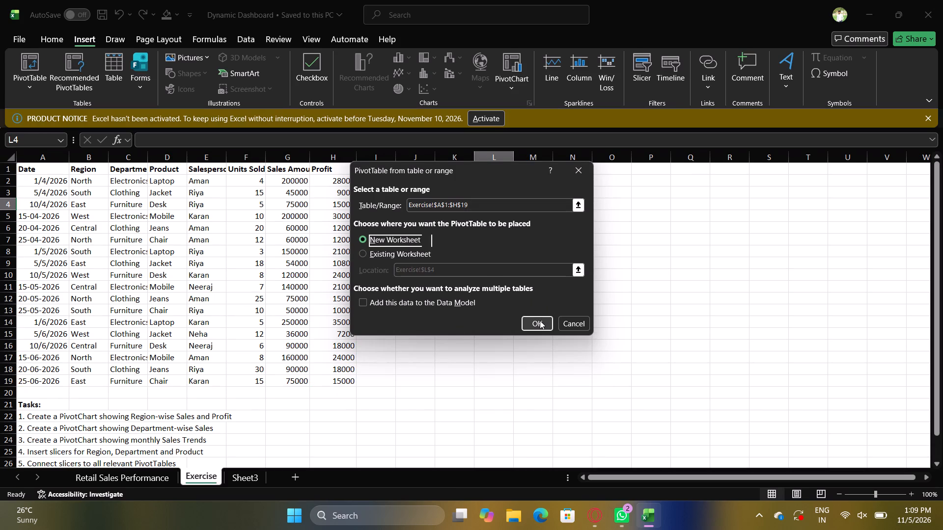
{"action": "left_click", "coordinate": [540, 320]}
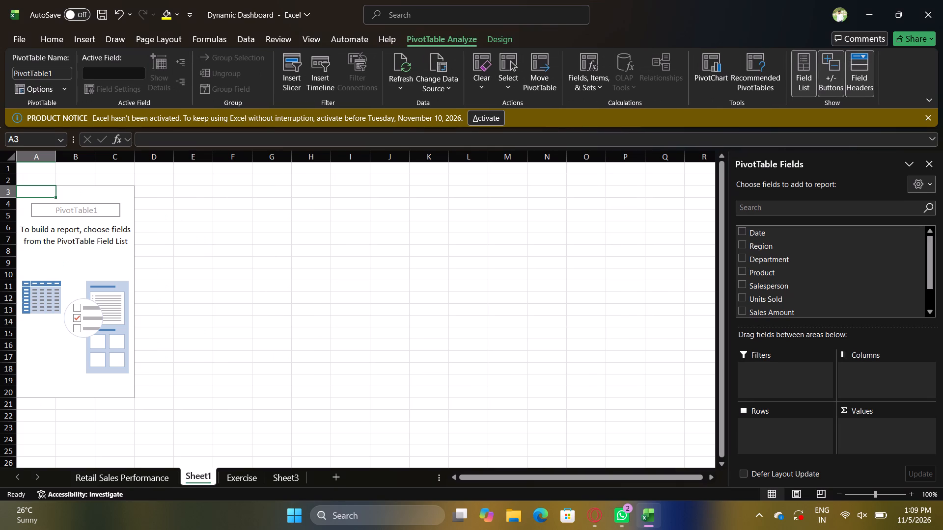
Build the region-wise PivotTable on Sheet1 with Region as rows and the sums of Sales Amount and Profit as values.
{"action": "left_click", "coordinate": [234, 473]}
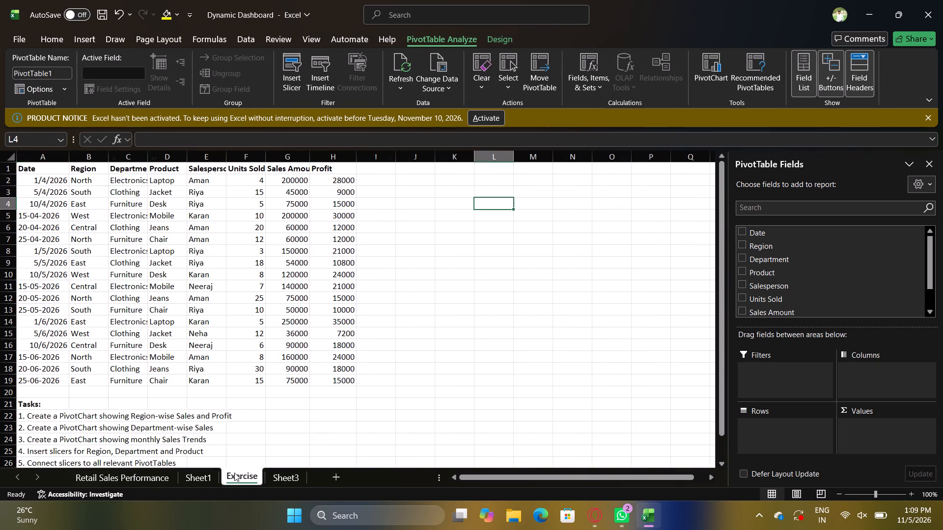
{"action": "scroll", "coordinate": [271, 469], "scroll_direction": "down", "scroll_amount": 1}
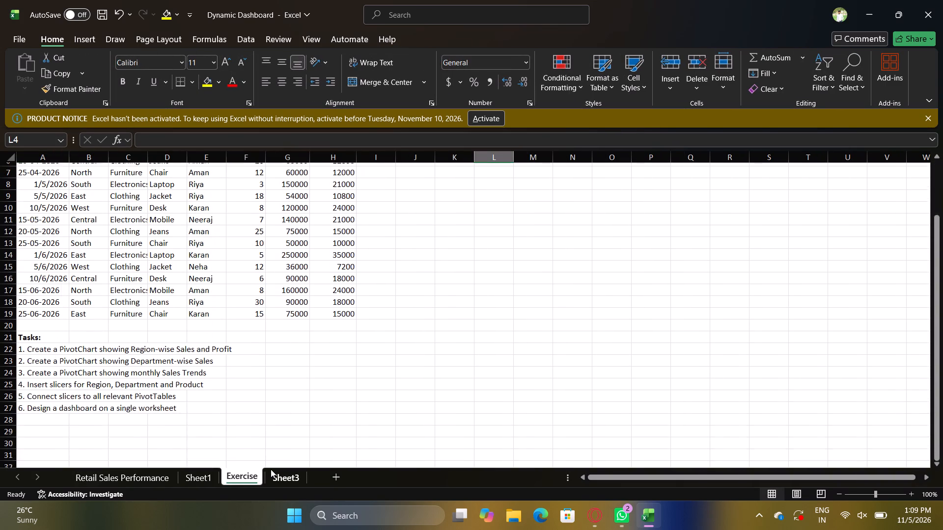
{"action": "scroll", "coordinate": [271, 469], "scroll_direction": "down", "scroll_amount": 1}
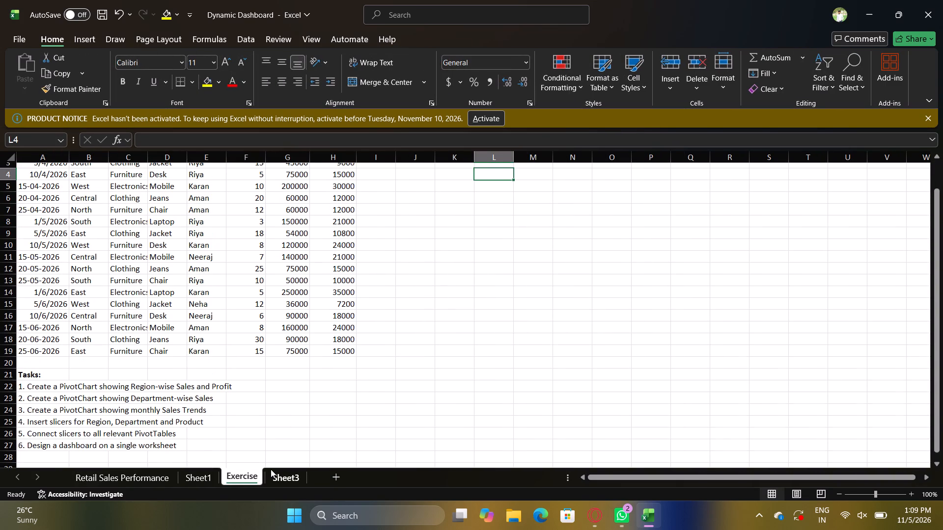
{"action": "left_click", "coordinate": [204, 480]}
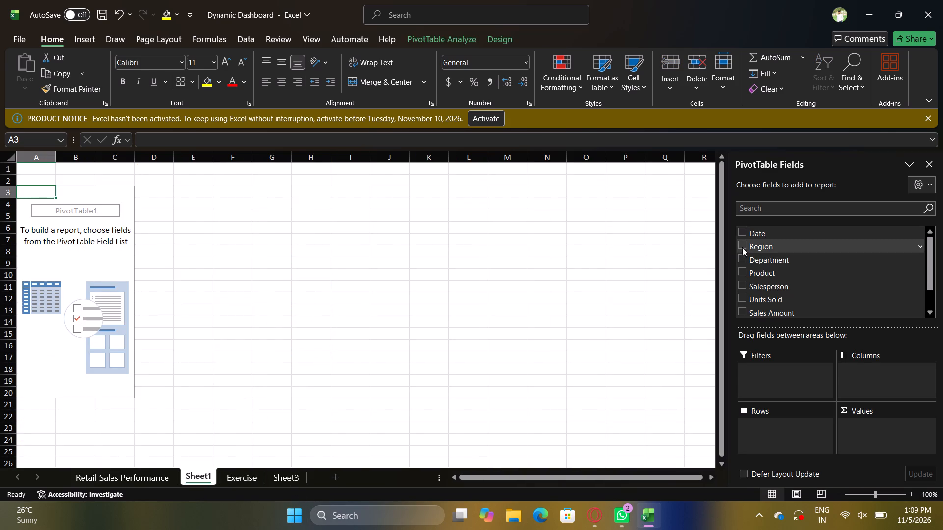
{"action": "left_click", "coordinate": [742, 248]}
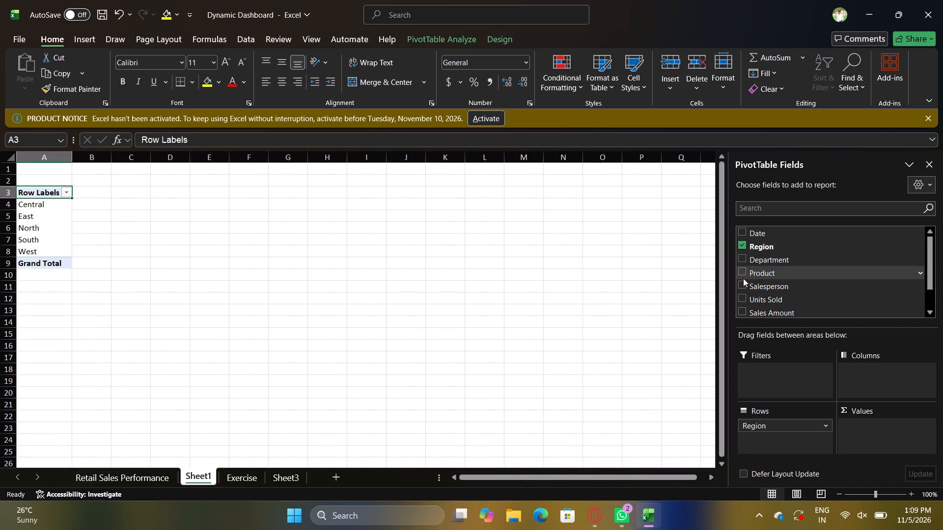
{"action": "scroll", "coordinate": [743, 278], "scroll_direction": "down", "scroll_amount": 1}
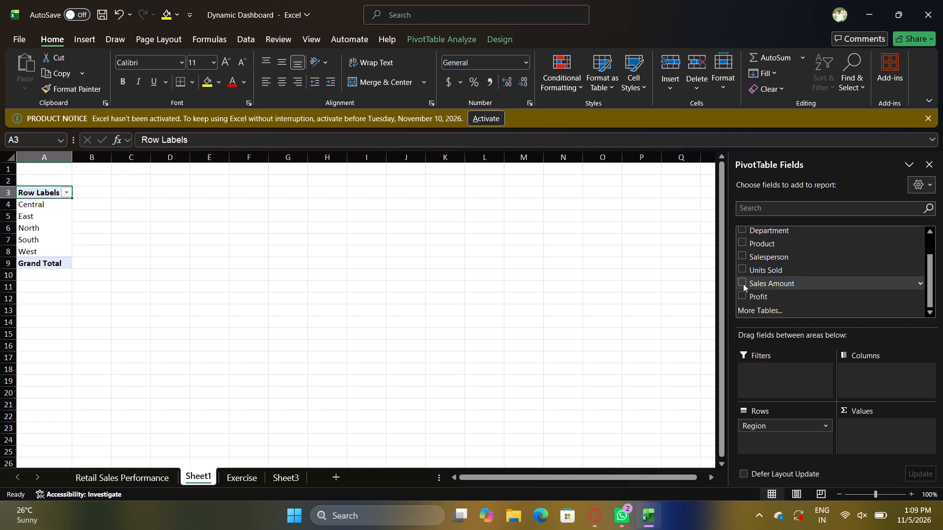
{"action": "left_click", "coordinate": [743, 284]}
{"action": "left_click", "coordinate": [744, 293]}
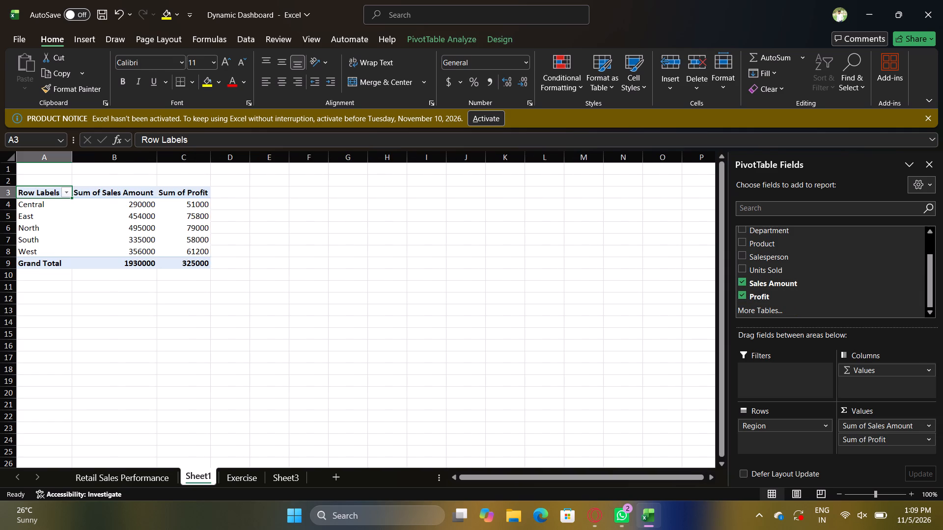
{"action": "left_click", "coordinate": [658, 304]}
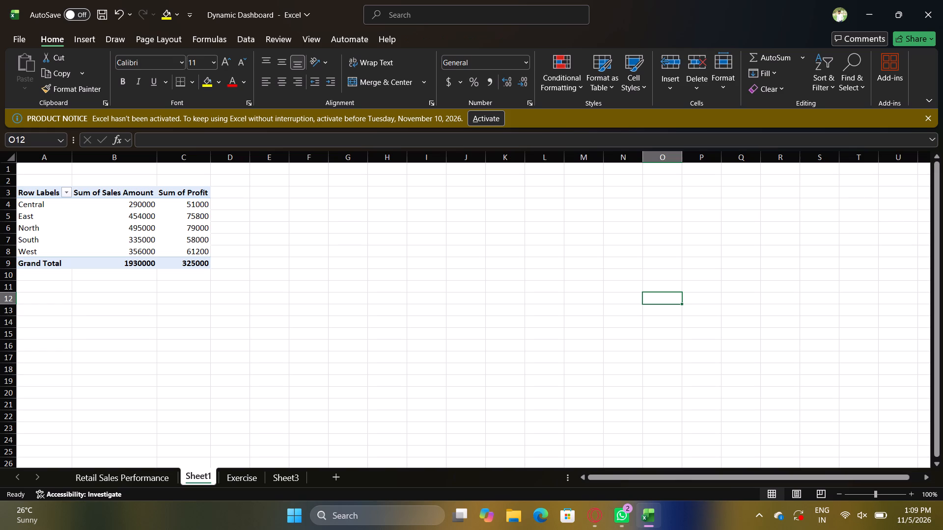
Insert a second PivotTable on another new worksheet from the Exercise data range A1:H19.
{"action": "left_click", "coordinate": [252, 477]}
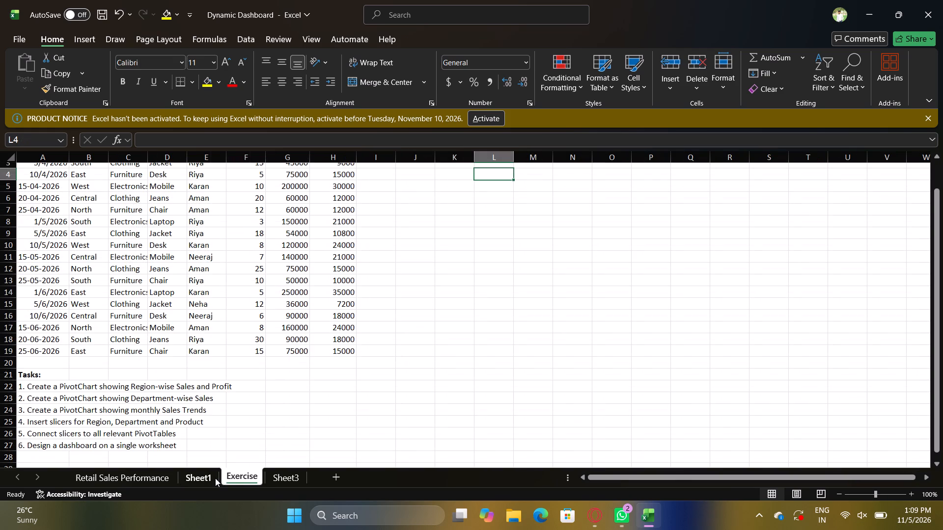
{"action": "scroll", "coordinate": [168, 306], "scroll_direction": "up", "scroll_amount": 2}
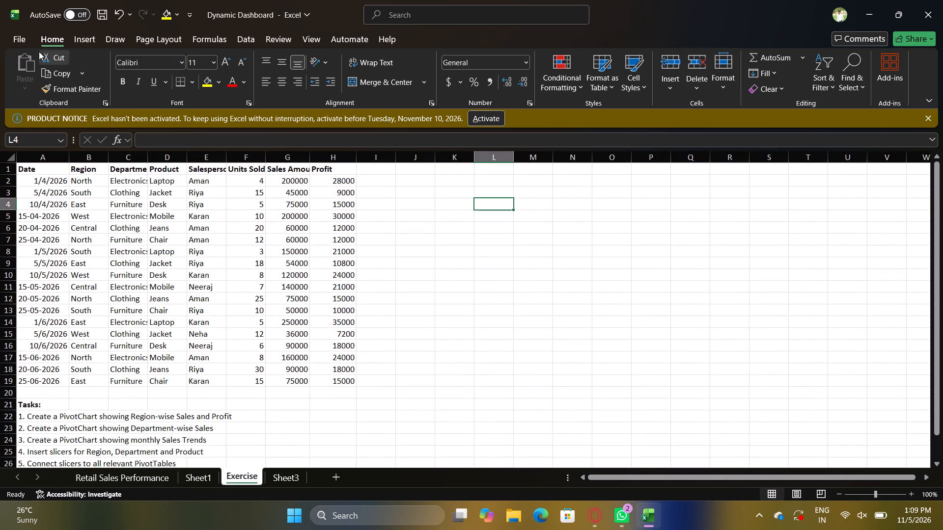
{"action": "left_click", "coordinate": [83, 44]}
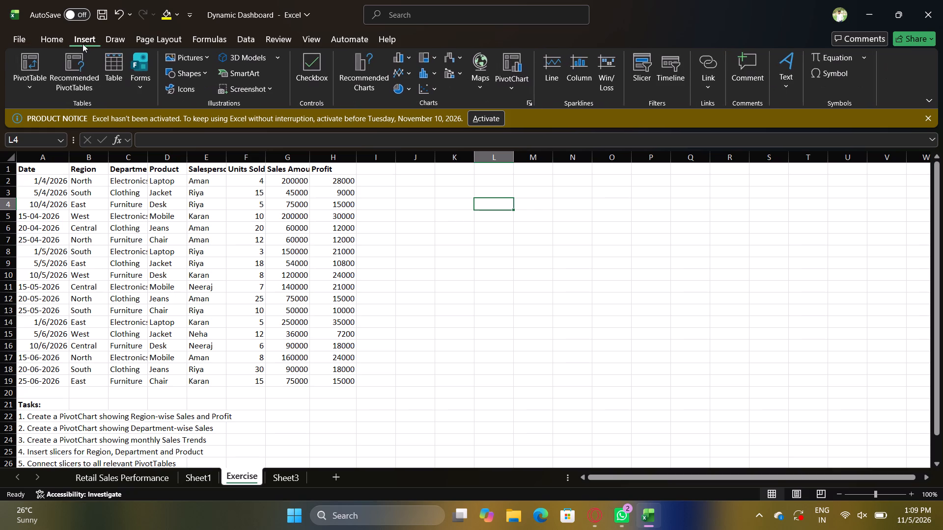
{"action": "left_click", "coordinate": [30, 76]}
{"action": "left_click", "coordinate": [55, 109]}
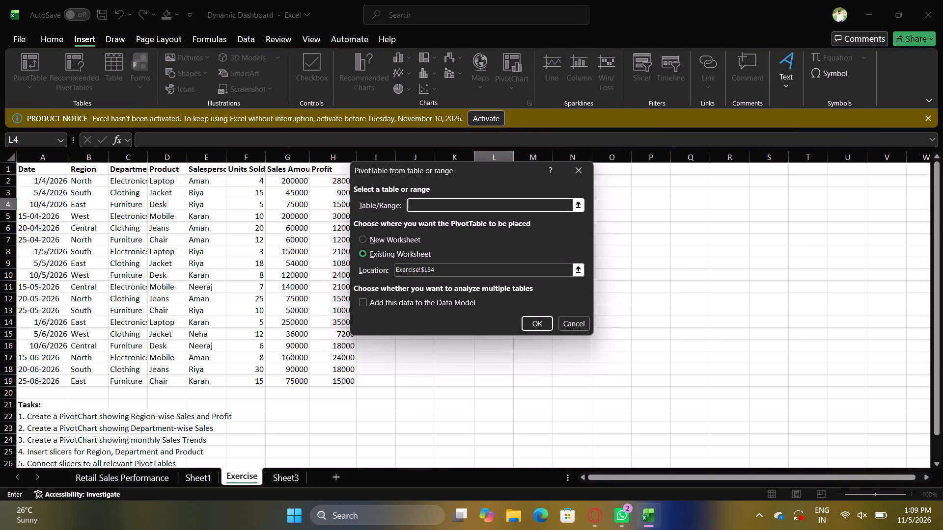
{"action": "left_click_drag", "start_coordinate": [51, 170], "coordinate": [245, 400]}
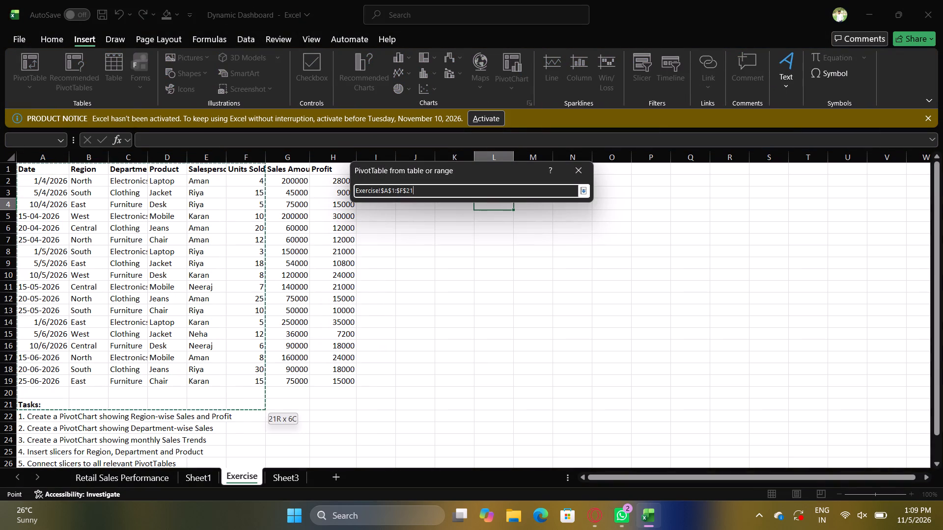
{"action": "left_click_drag", "start_coordinate": [245, 400], "coordinate": [322, 377]}
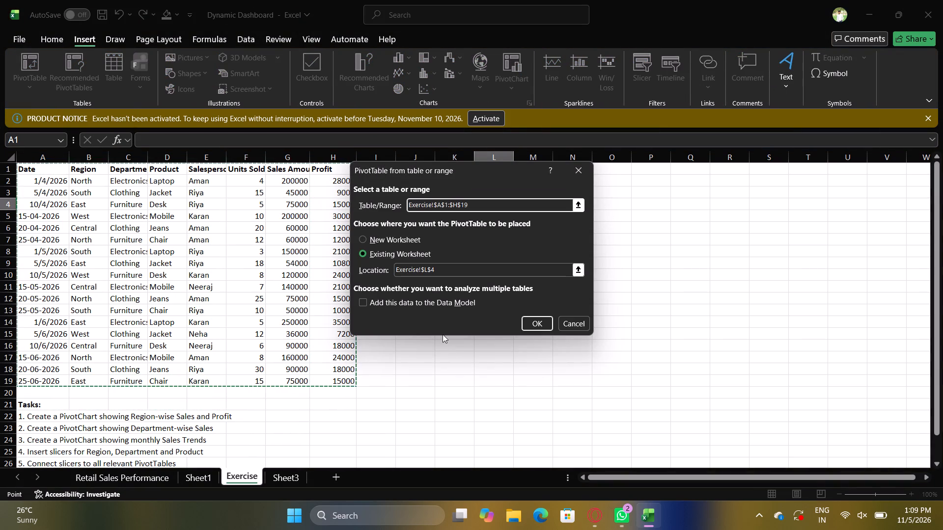
{"action": "left_click", "coordinate": [394, 238]}
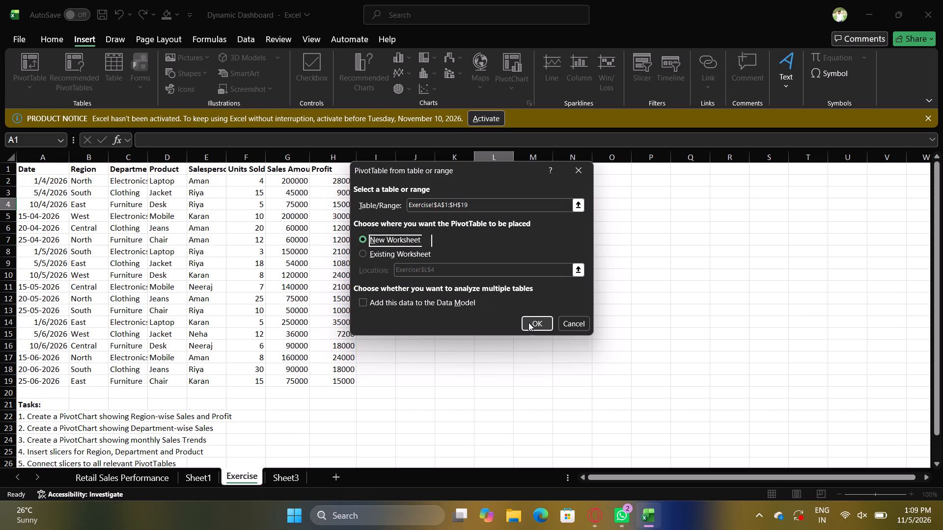
{"action": "left_click", "coordinate": [530, 324]}
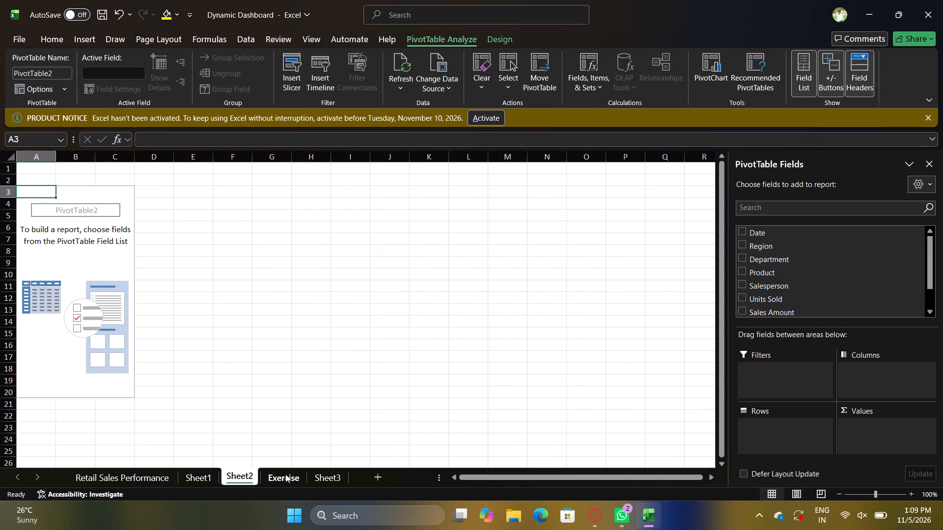
Build the department-wise PivotTable on Sheet2 with Department as rows and the sum of Sales Amount as values.
{"action": "left_click", "coordinate": [284, 478]}
{"action": "left_click", "coordinate": [252, 477]}
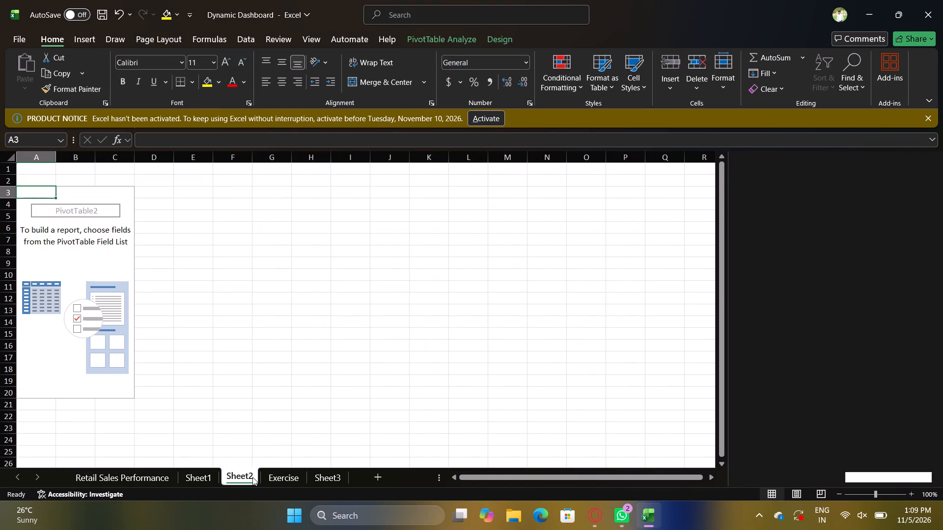
{"action": "left_click", "coordinate": [740, 261]}
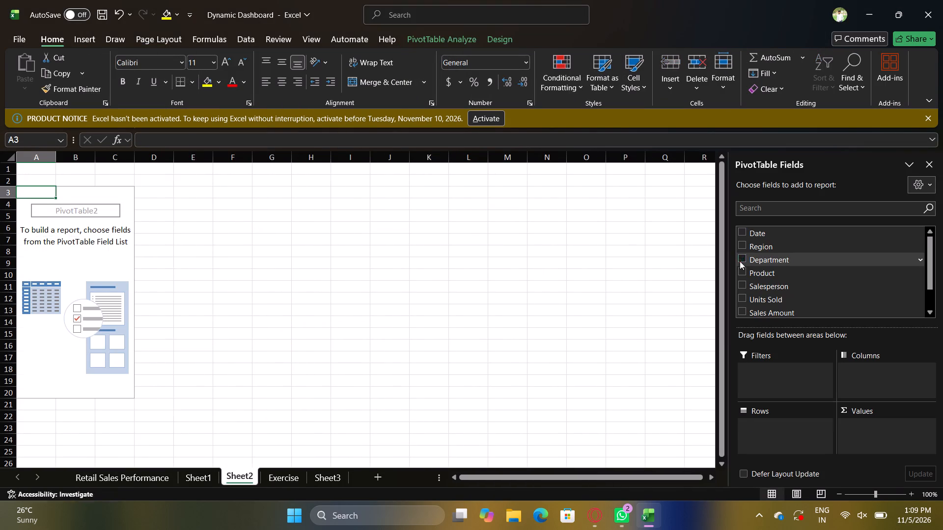
{"action": "left_click", "coordinate": [743, 311]}
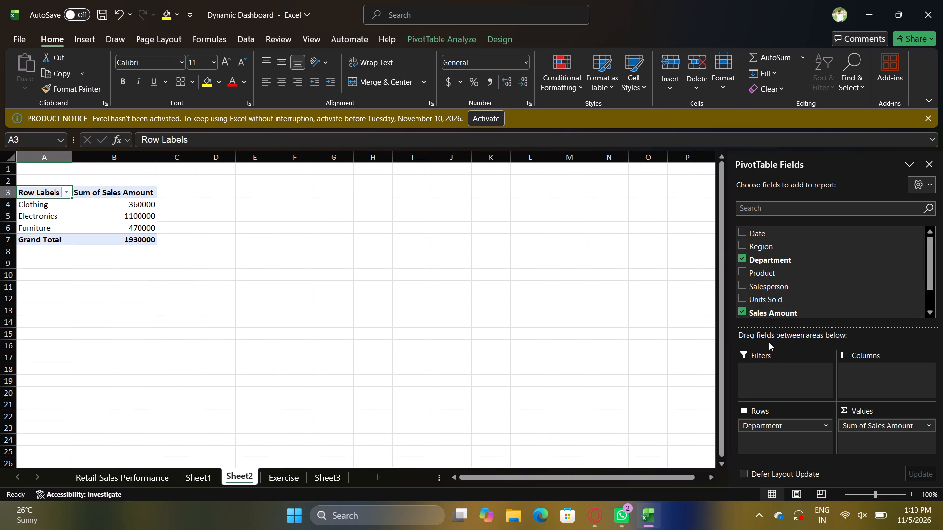
{"action": "scroll", "coordinate": [769, 337], "scroll_direction": "down", "scroll_amount": 2}
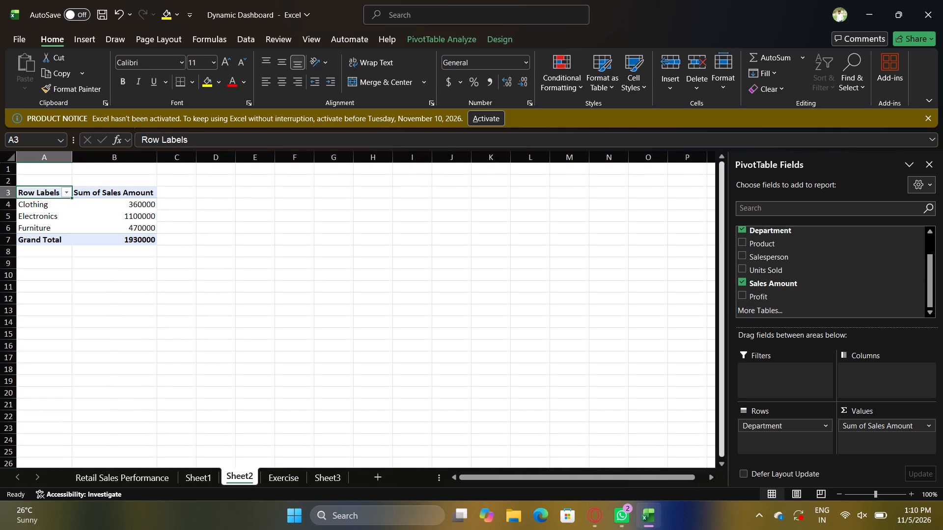
Insert a third PivotTable on another new worksheet from the Exercise sheet's data range A1:H19.
{"action": "left_click", "coordinate": [291, 480]}
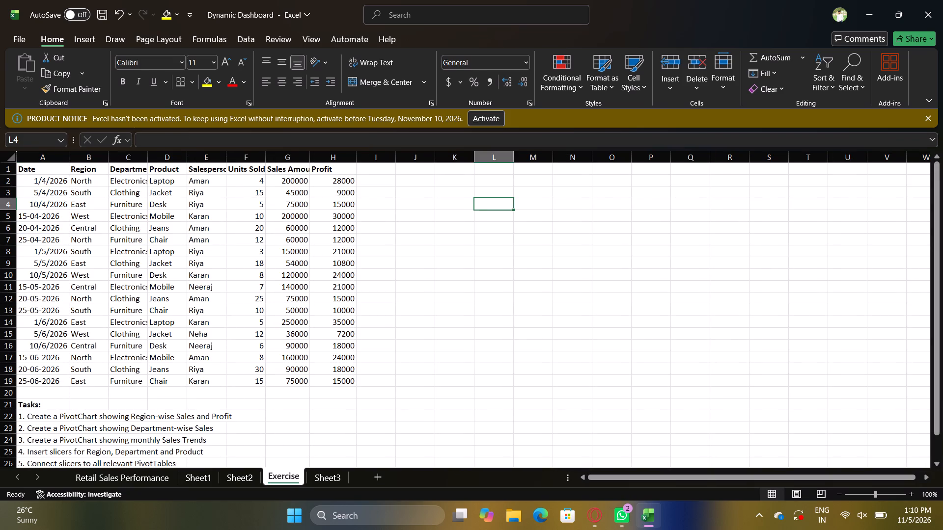
{"action": "left_click", "coordinate": [86, 38]}
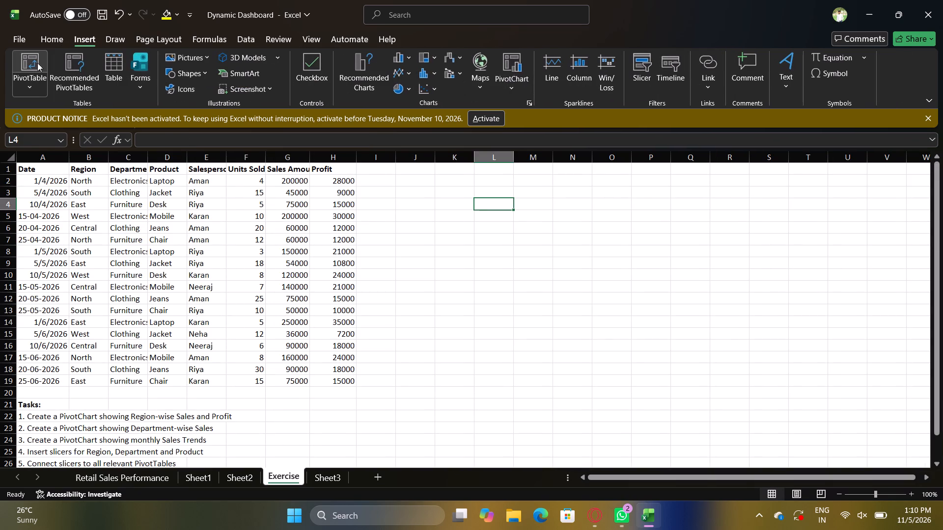
{"action": "left_click", "coordinate": [33, 66]}
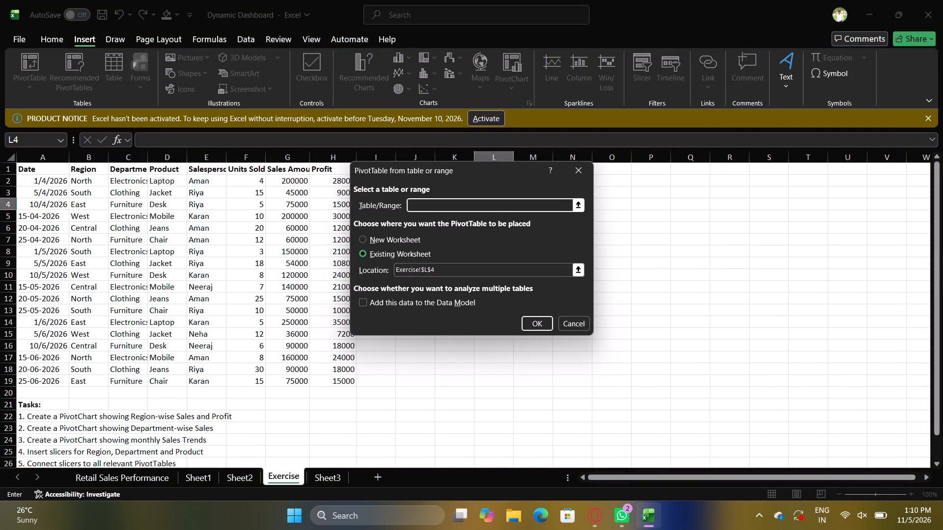
{"action": "left_click_drag", "start_coordinate": [50, 171], "coordinate": [296, 288]}
{"action": "left_click_drag", "start_coordinate": [296, 288], "coordinate": [318, 317]}
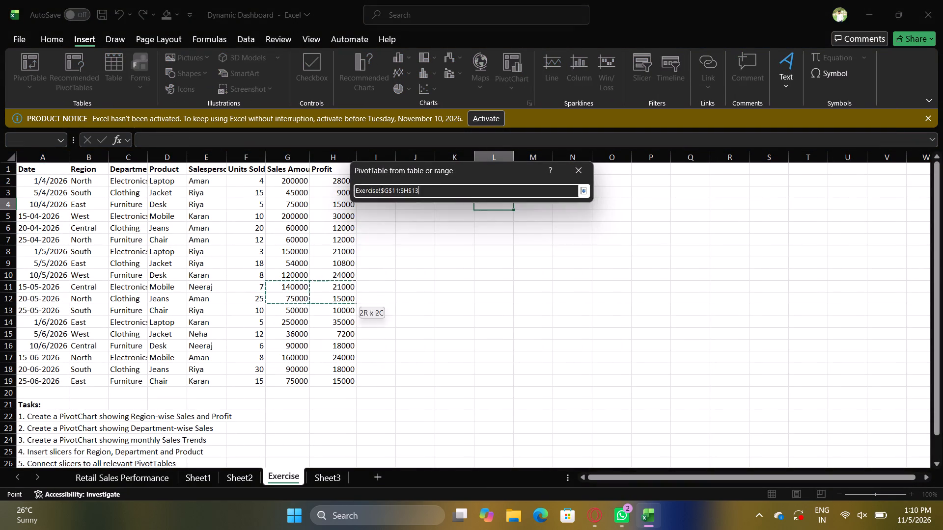
{"action": "left_click_drag", "start_coordinate": [318, 317], "coordinate": [319, 318]}
{"action": "left_click_drag", "start_coordinate": [33, 170], "coordinate": [101, 227]}
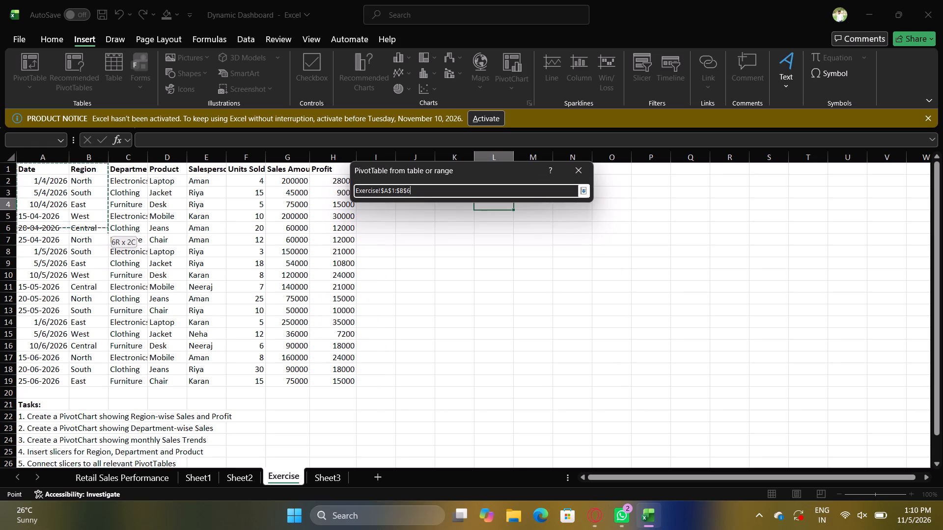
{"action": "left_click_drag", "start_coordinate": [101, 227], "coordinate": [294, 285]}
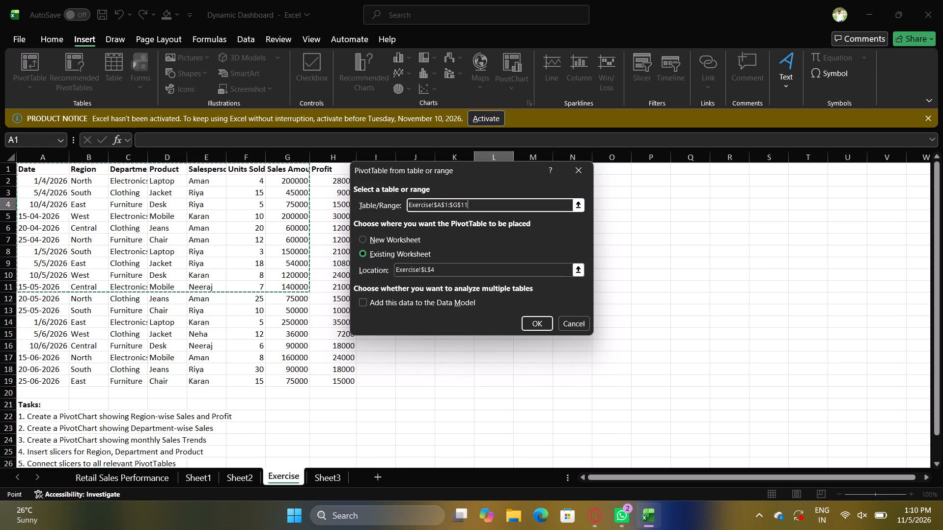
{"action": "left_click_drag", "start_coordinate": [44, 170], "coordinate": [289, 332]}
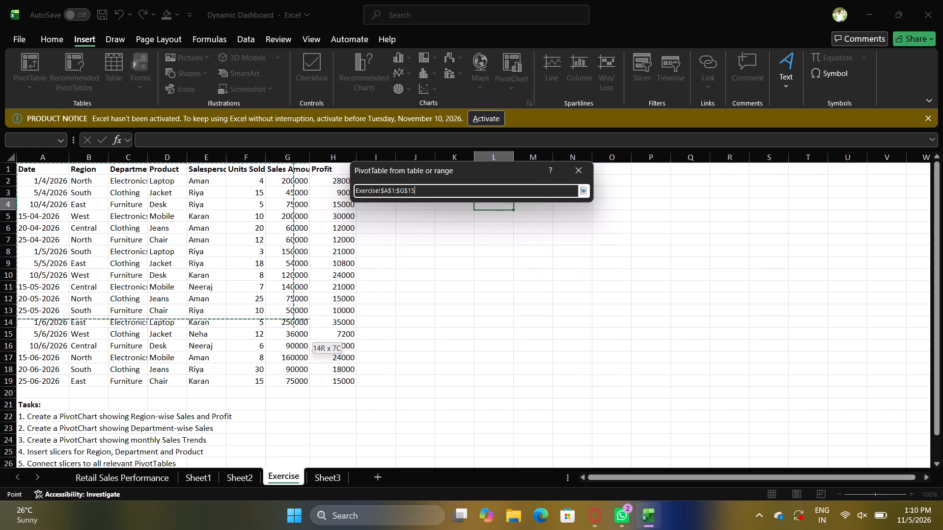
{"action": "left_click_drag", "start_coordinate": [289, 332], "coordinate": [322, 375]}
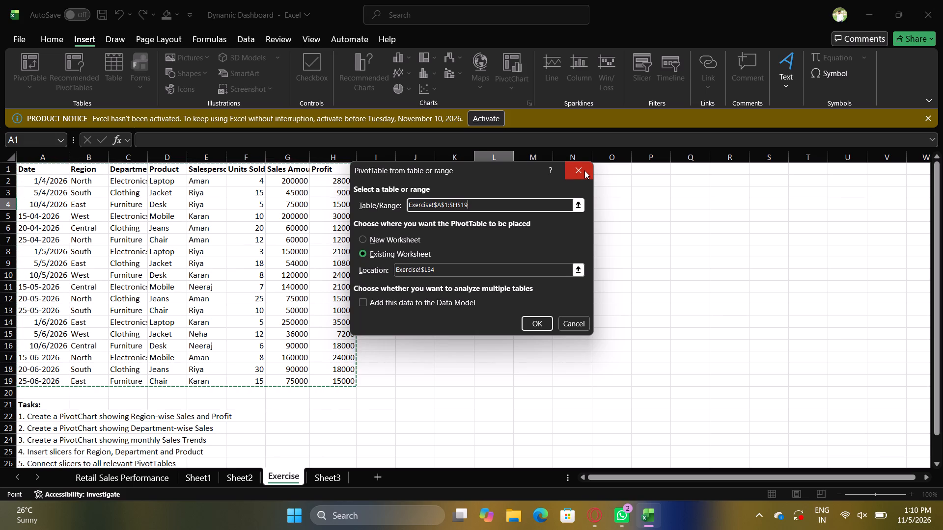
{"action": "left_click", "coordinate": [408, 239]}
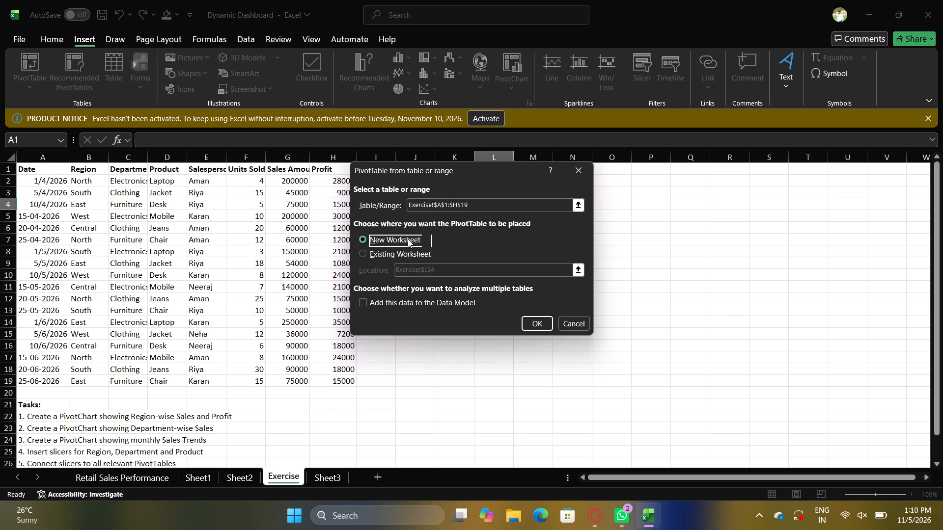
{"action": "right_click", "coordinate": [534, 323]}
{"action": "left_click", "coordinate": [534, 323]}
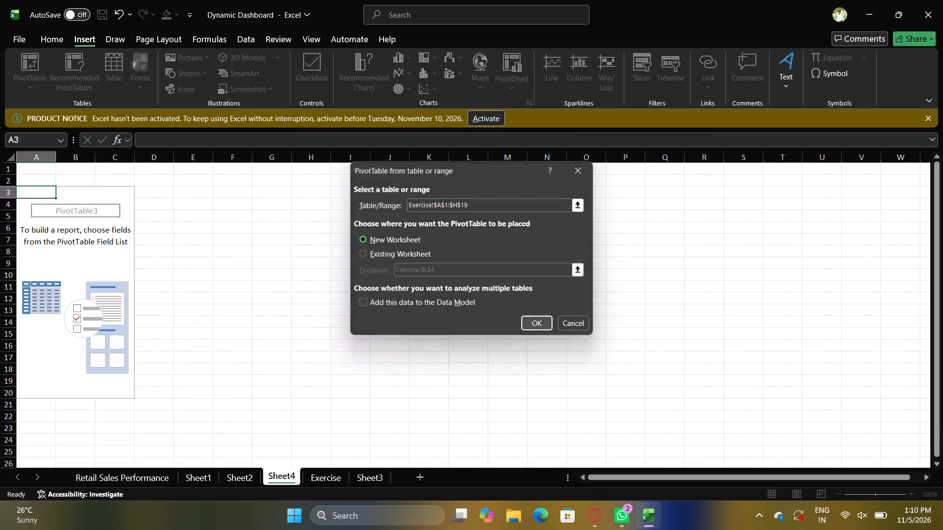
Build the salesperson-wise PivotTable on Sheet4 with Salesperson as rows and the sum of Sales Amount as values.
{"action": "left_click_drag", "start_coordinate": [852, 326], "coordinate": [805, 318]}
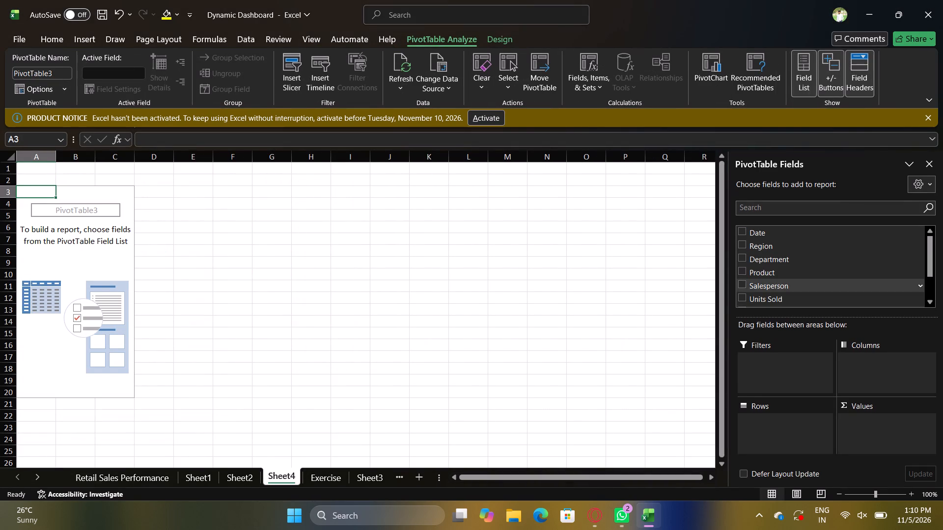
{"action": "left_click", "coordinate": [743, 287]}
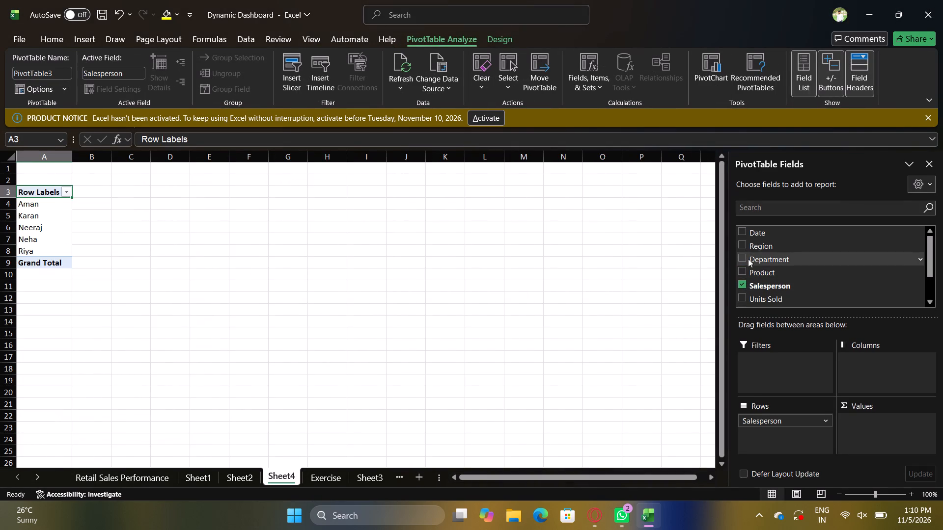
{"action": "scroll", "coordinate": [750, 265], "scroll_direction": "down", "scroll_amount": 1}
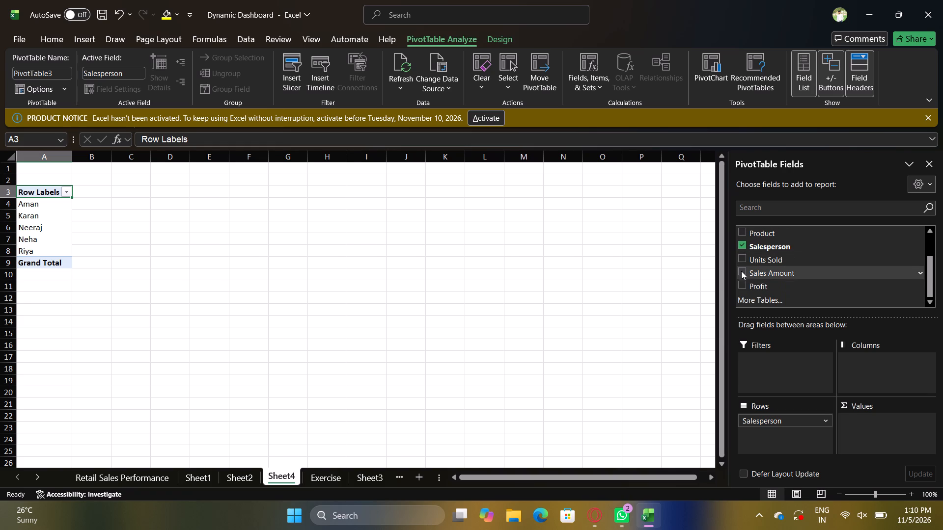
{"action": "left_click", "coordinate": [742, 273]}
{"action": "scroll", "coordinate": [776, 262], "scroll_direction": "up", "scroll_amount": 1}
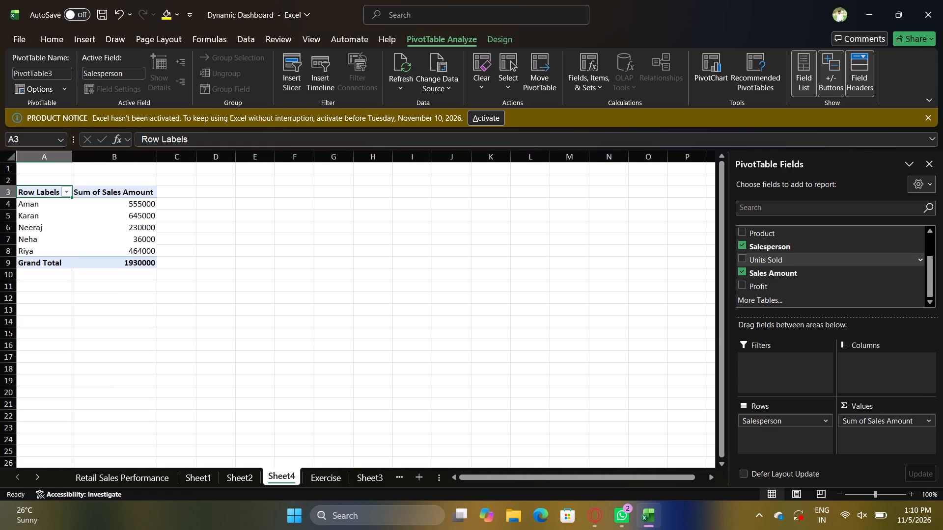
{"action": "scroll", "coordinate": [776, 262], "scroll_direction": "up", "scroll_amount": 3}
{"action": "scroll", "coordinate": [776, 262], "scroll_direction": "down", "scroll_amount": 1}
{"action": "scroll", "coordinate": [776, 262], "scroll_direction": "up", "scroll_amount": 2}
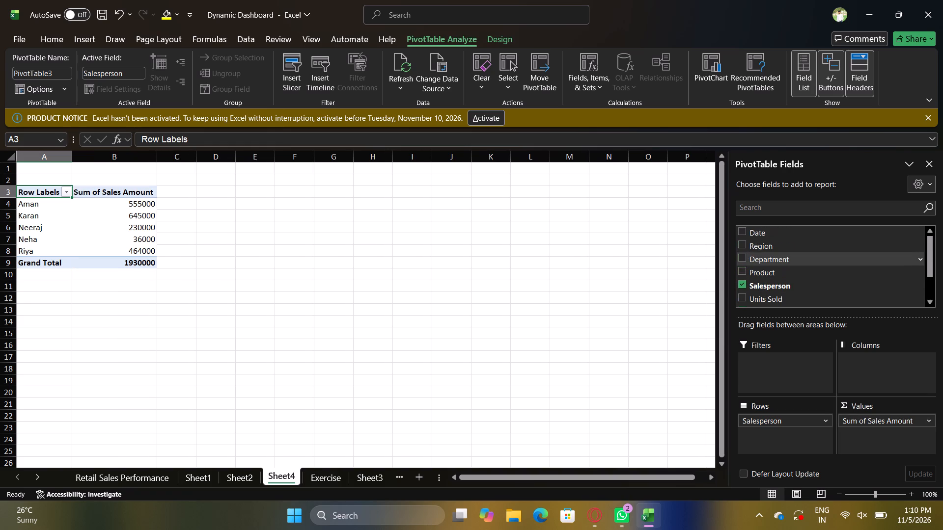
{"action": "left_click", "coordinate": [606, 273]}
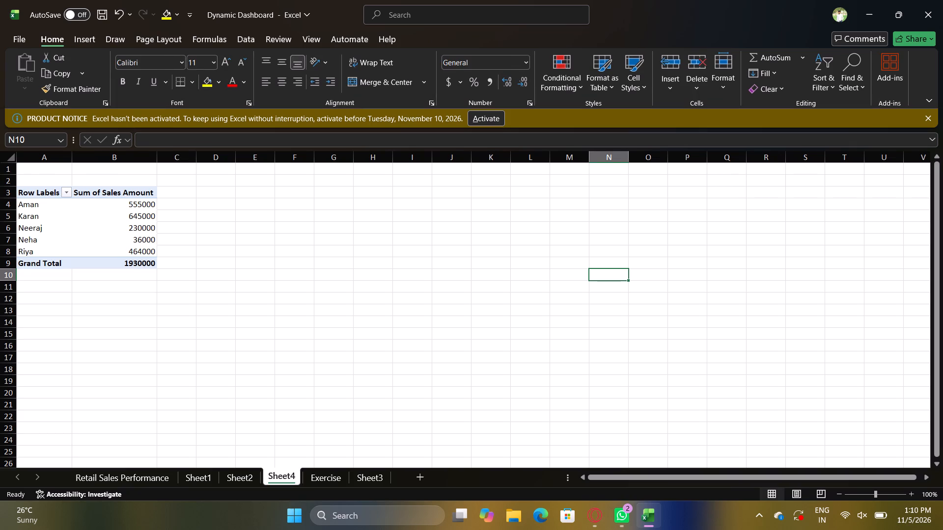
Review the task list below the sales data on the Exercise sheet.
{"action": "left_click", "coordinate": [329, 481]}
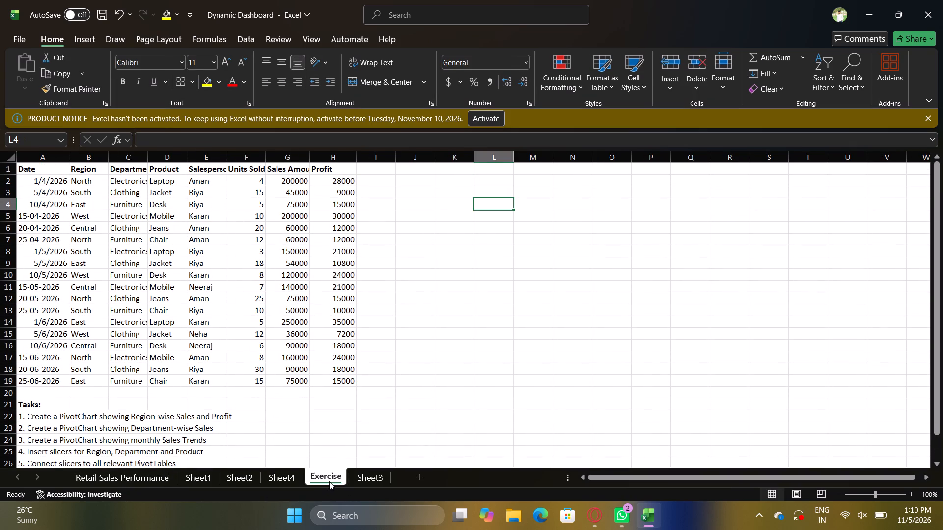
{"action": "scroll", "coordinate": [329, 481], "scroll_direction": "down", "scroll_amount": 1}
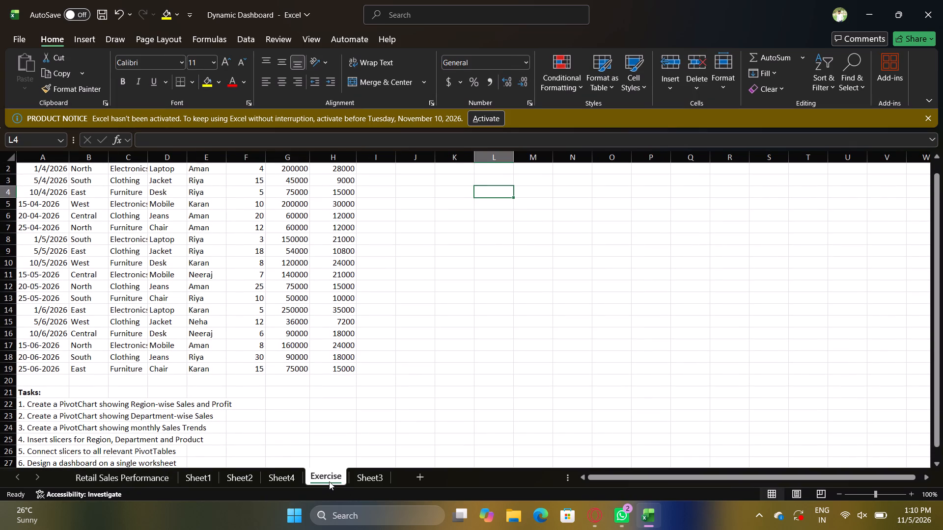
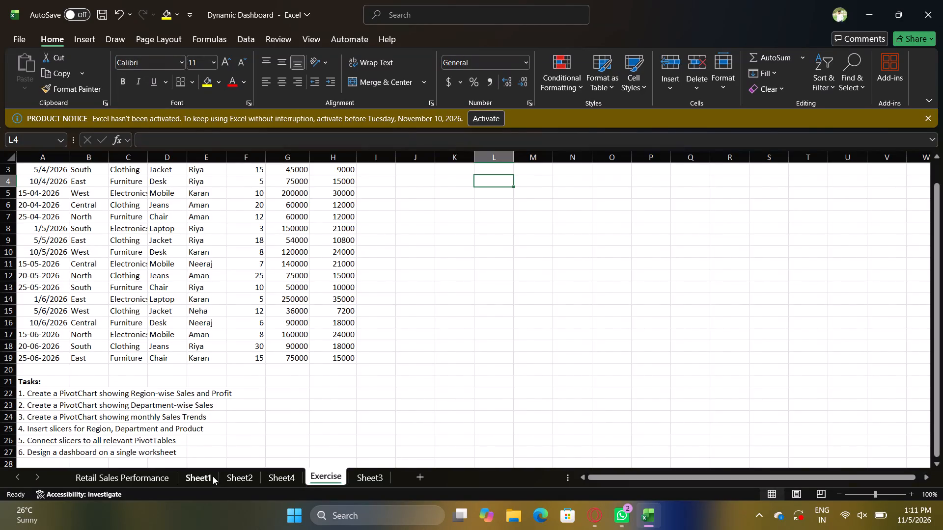
Select cell B5 inside the region-wise sales and profit PivotTable on Sheet1 and dismiss the chat notification.
{"action": "left_click", "coordinate": [213, 476]}
{"action": "left_click", "coordinate": [81, 210]}
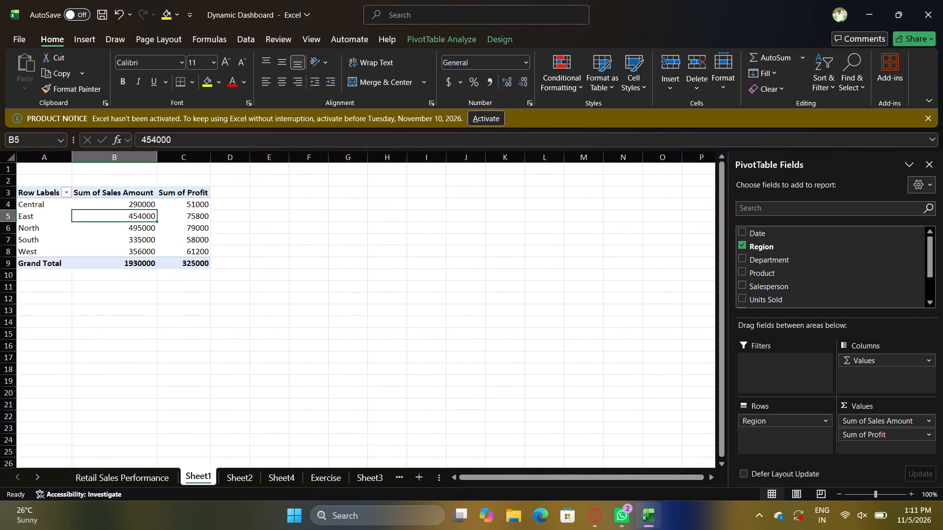
{"action": "left_click", "coordinate": [49, 194]}
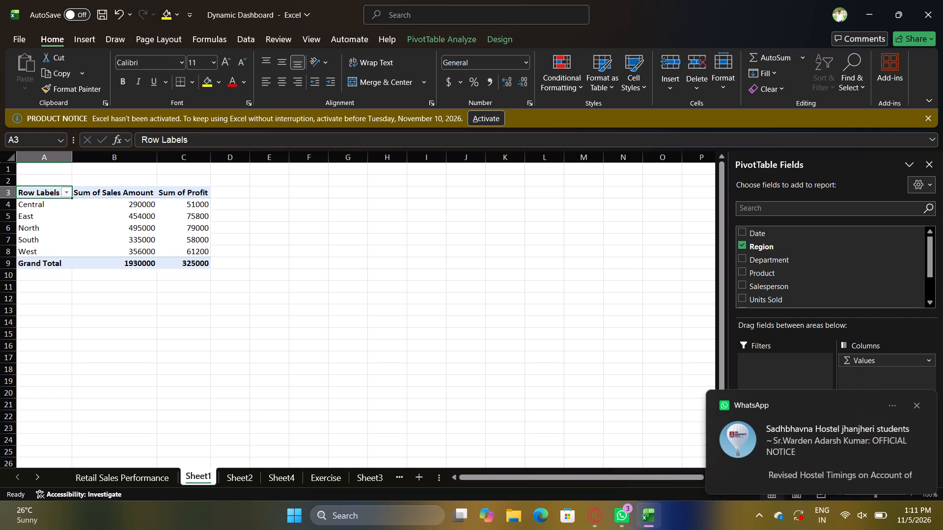
{"action": "left_click", "coordinate": [104, 217]}
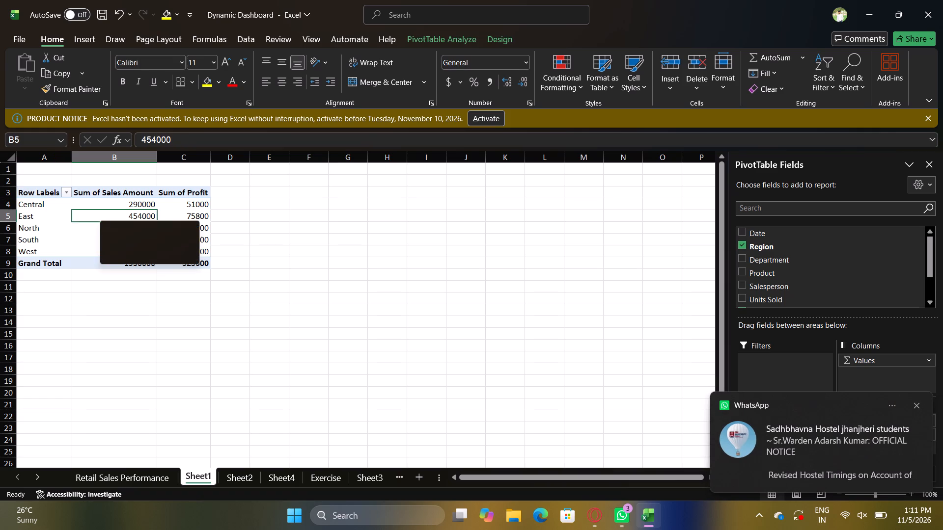
{"action": "left_click", "coordinate": [832, 176]}
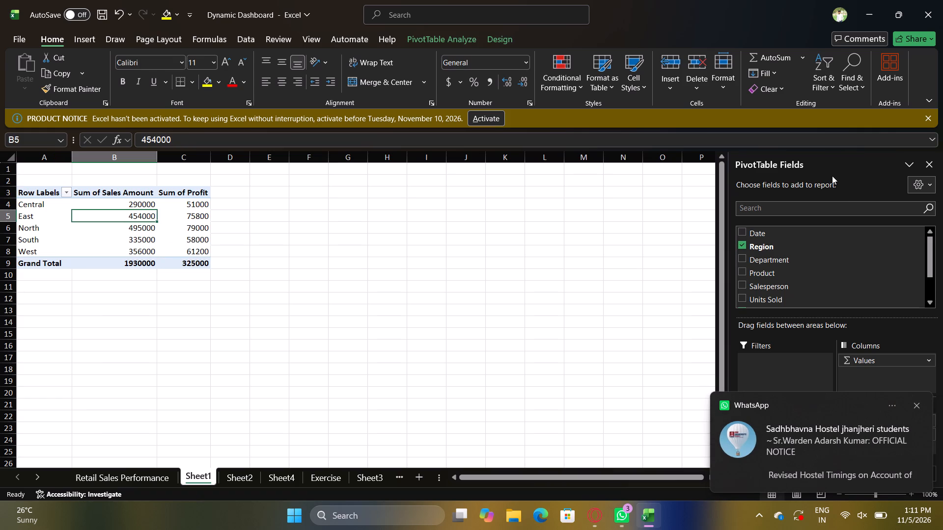
{"action": "left_click", "coordinate": [913, 405]}
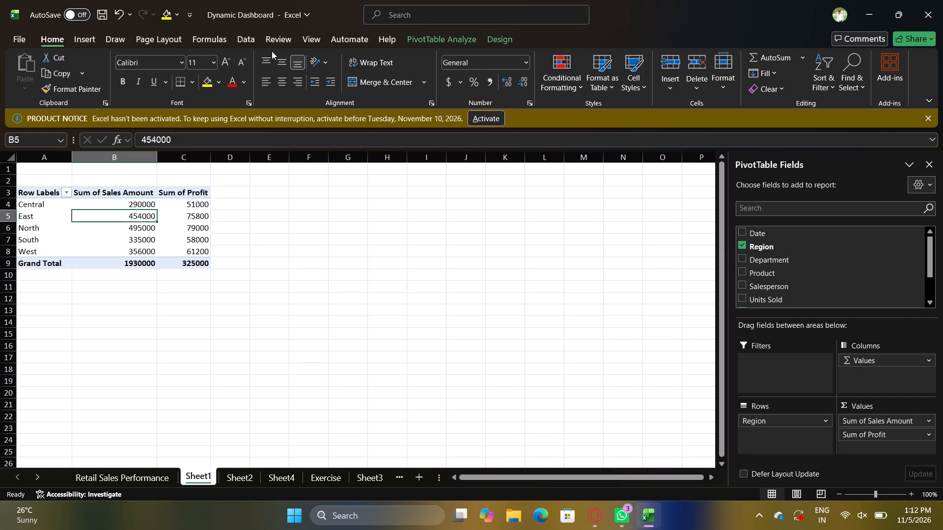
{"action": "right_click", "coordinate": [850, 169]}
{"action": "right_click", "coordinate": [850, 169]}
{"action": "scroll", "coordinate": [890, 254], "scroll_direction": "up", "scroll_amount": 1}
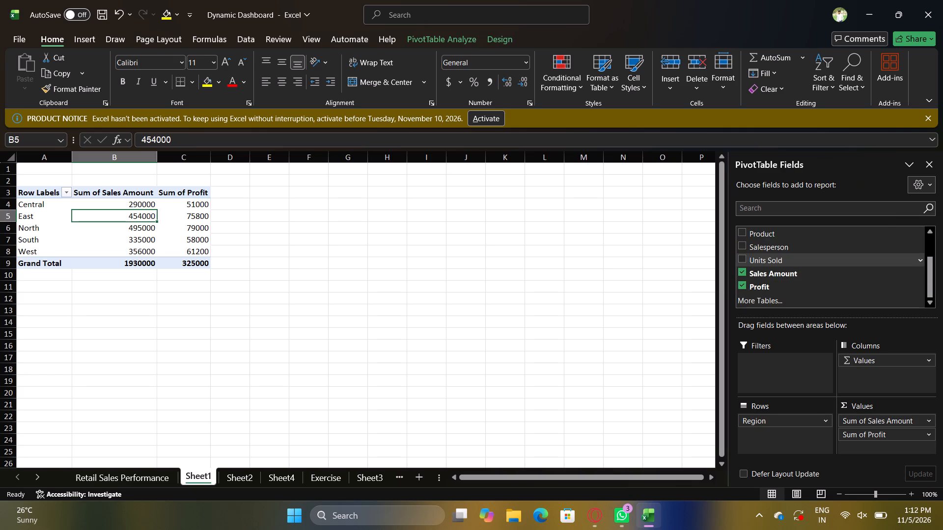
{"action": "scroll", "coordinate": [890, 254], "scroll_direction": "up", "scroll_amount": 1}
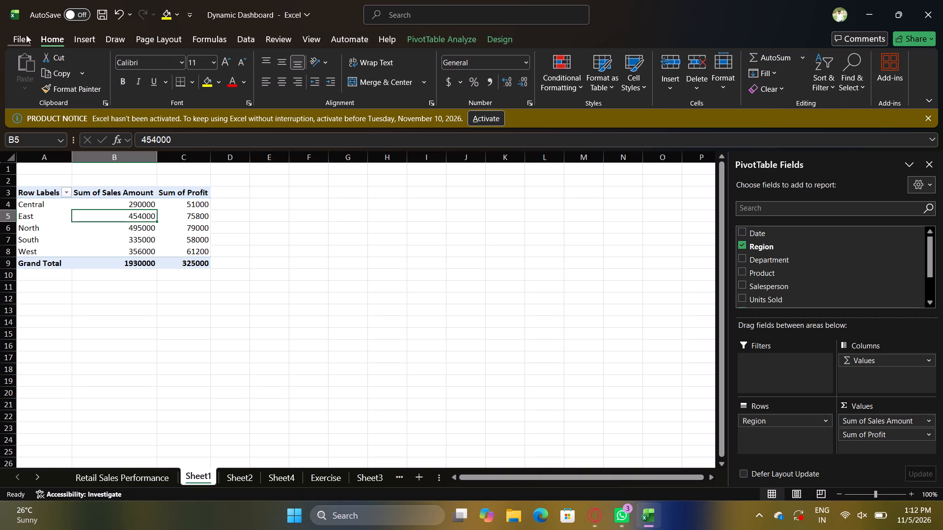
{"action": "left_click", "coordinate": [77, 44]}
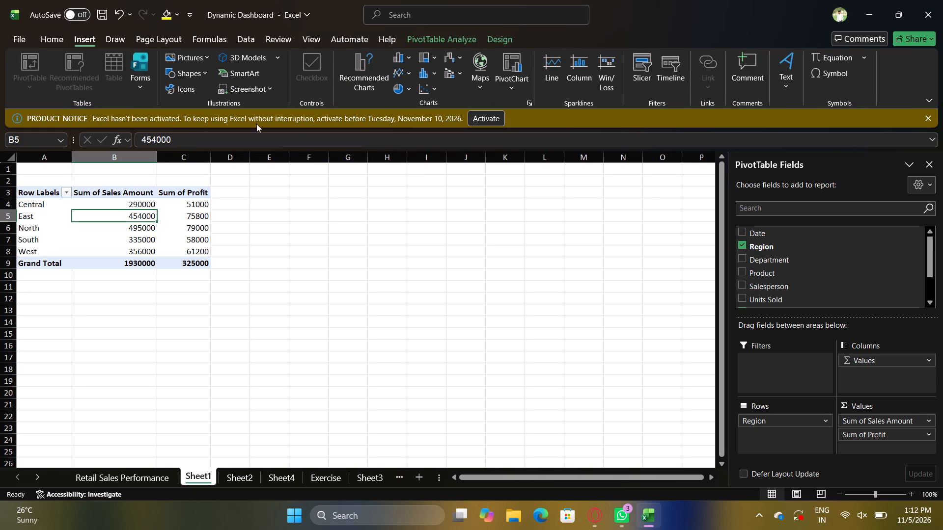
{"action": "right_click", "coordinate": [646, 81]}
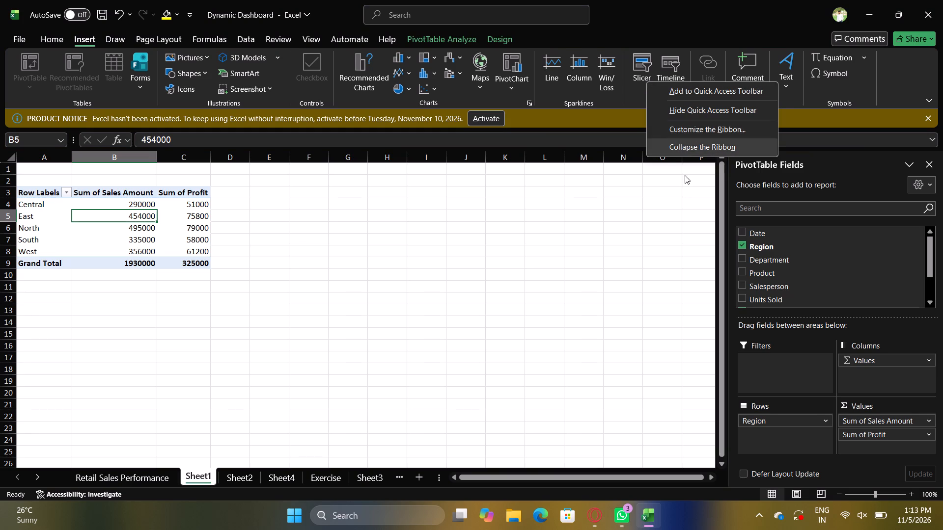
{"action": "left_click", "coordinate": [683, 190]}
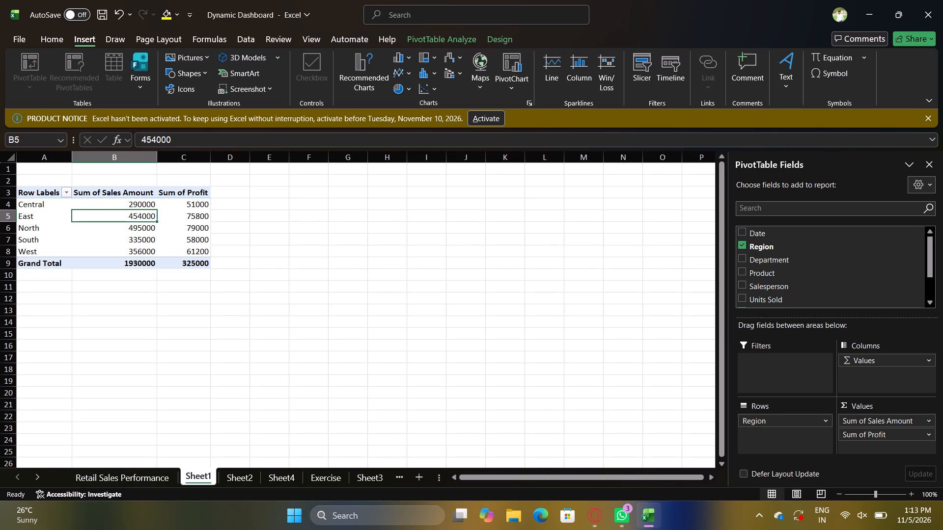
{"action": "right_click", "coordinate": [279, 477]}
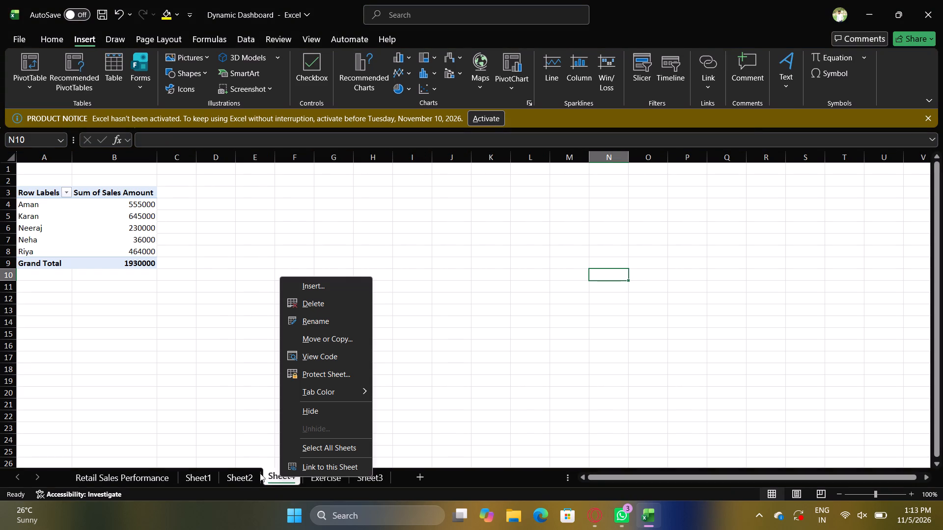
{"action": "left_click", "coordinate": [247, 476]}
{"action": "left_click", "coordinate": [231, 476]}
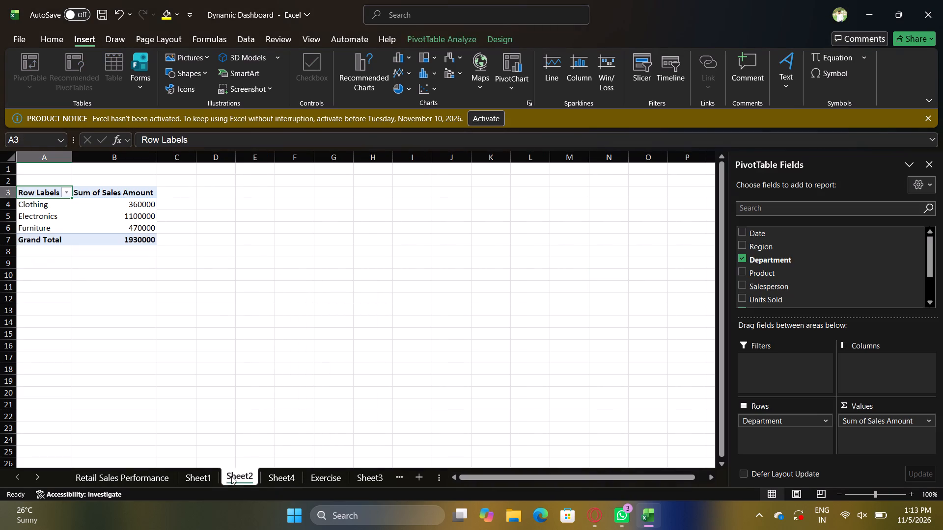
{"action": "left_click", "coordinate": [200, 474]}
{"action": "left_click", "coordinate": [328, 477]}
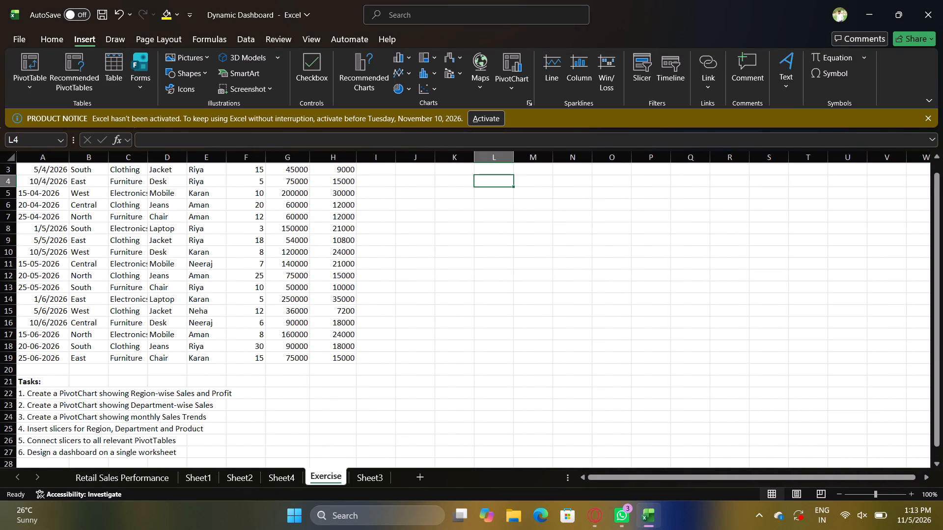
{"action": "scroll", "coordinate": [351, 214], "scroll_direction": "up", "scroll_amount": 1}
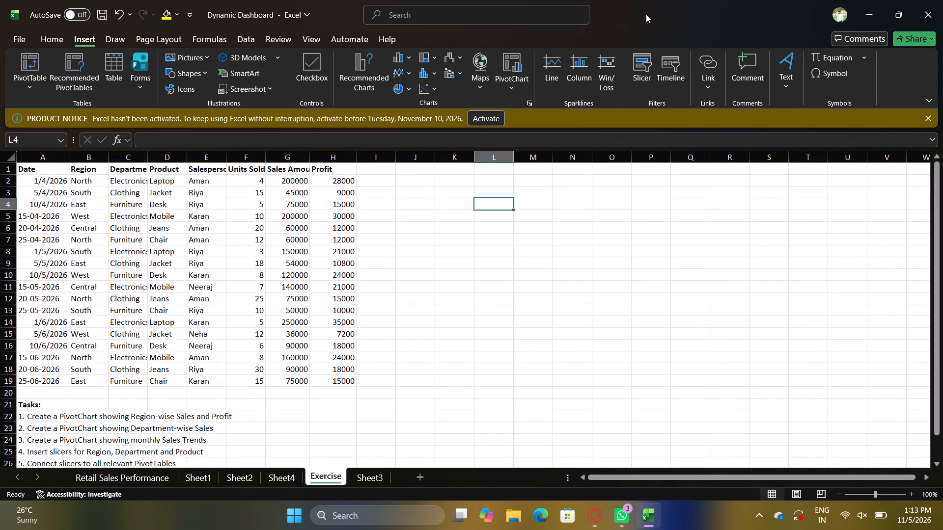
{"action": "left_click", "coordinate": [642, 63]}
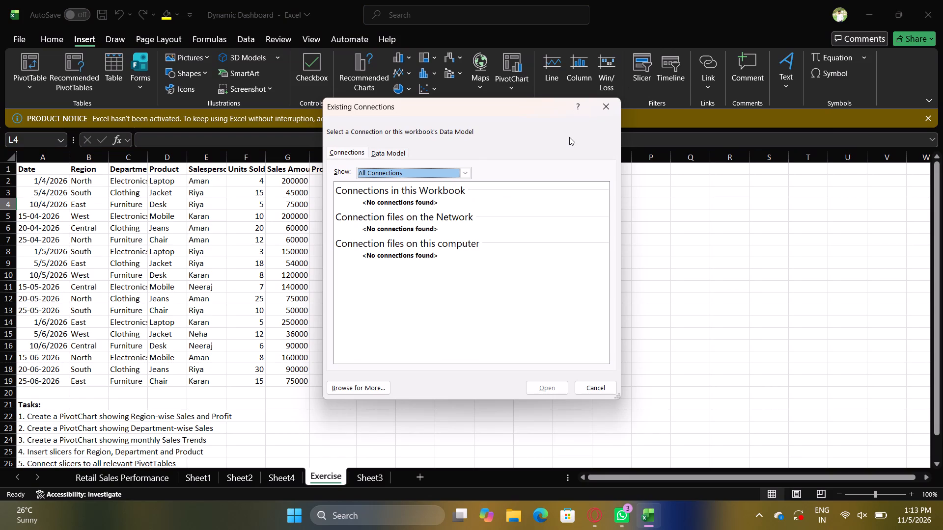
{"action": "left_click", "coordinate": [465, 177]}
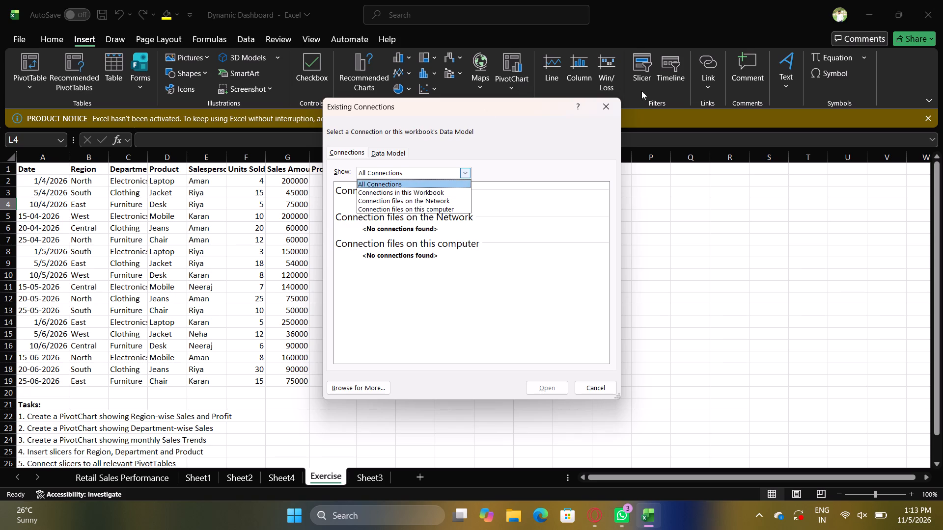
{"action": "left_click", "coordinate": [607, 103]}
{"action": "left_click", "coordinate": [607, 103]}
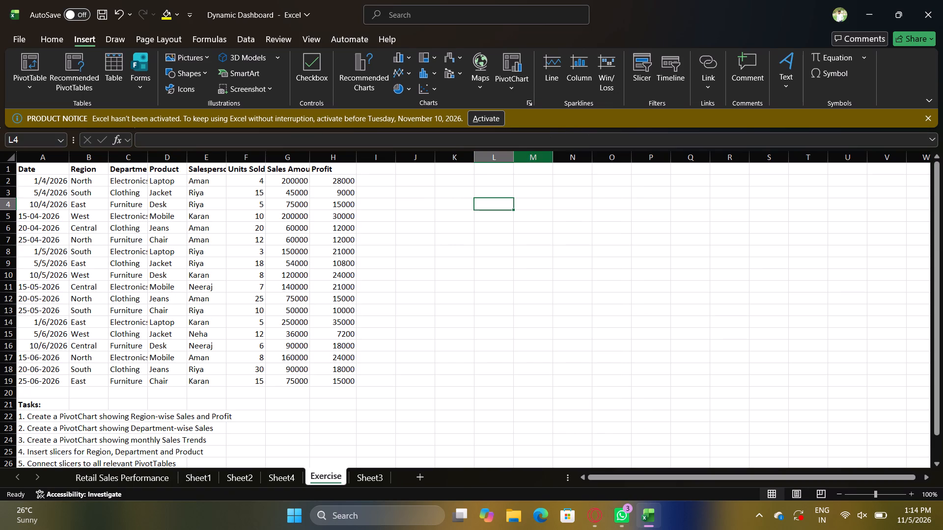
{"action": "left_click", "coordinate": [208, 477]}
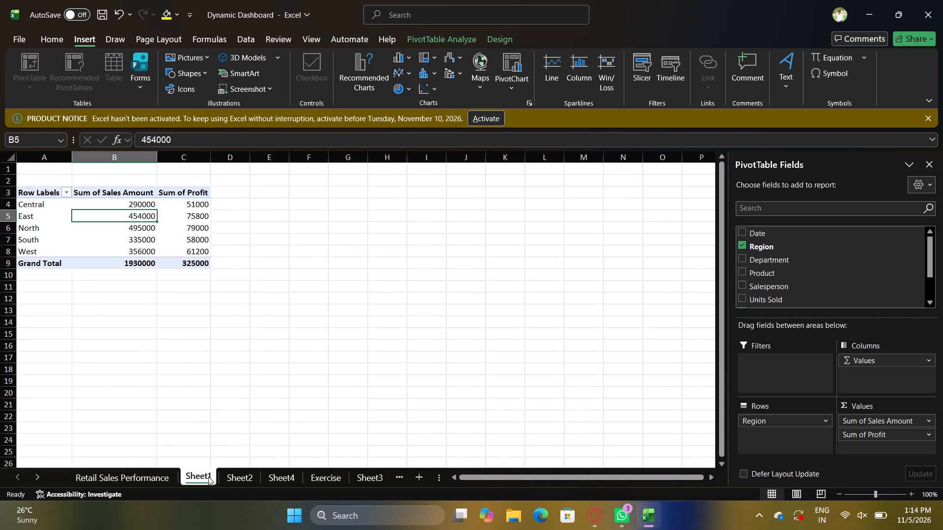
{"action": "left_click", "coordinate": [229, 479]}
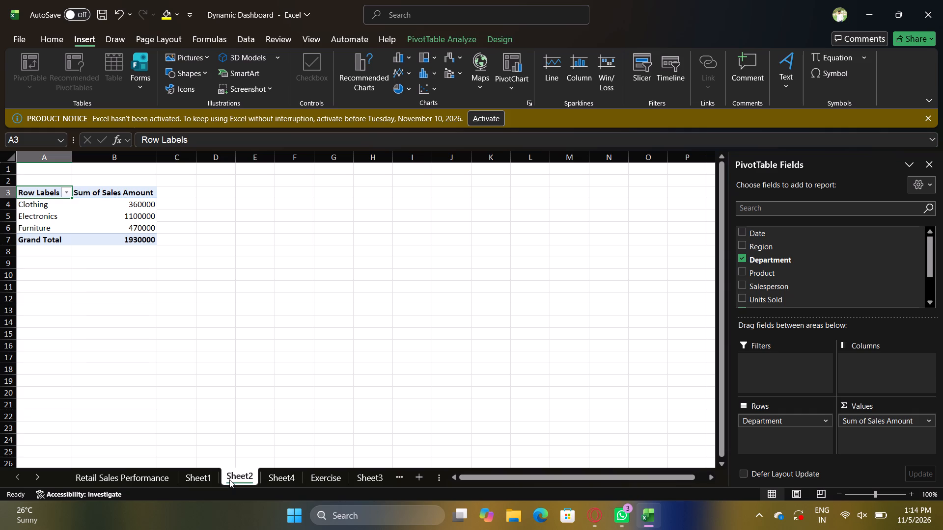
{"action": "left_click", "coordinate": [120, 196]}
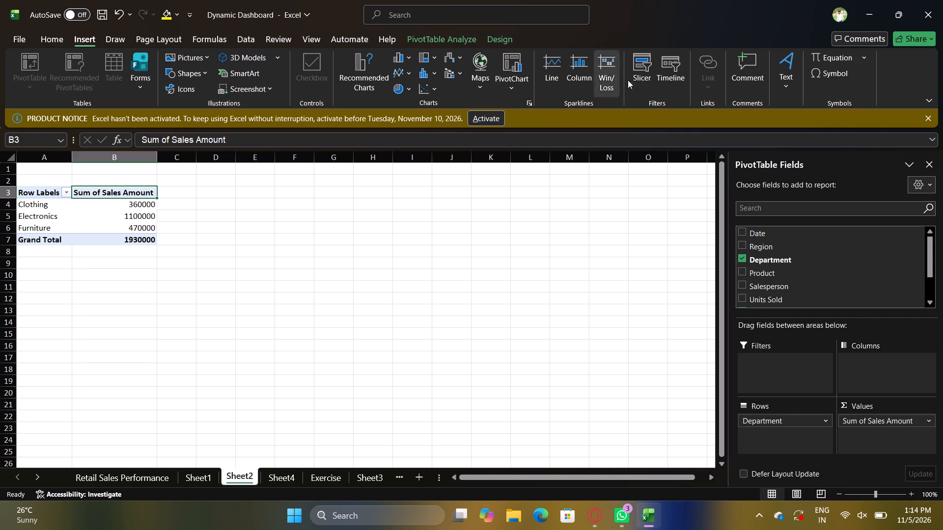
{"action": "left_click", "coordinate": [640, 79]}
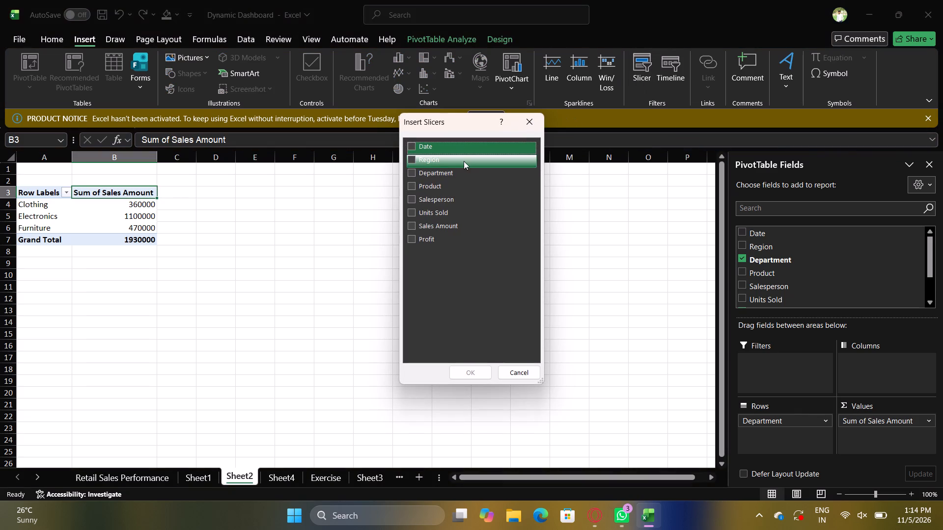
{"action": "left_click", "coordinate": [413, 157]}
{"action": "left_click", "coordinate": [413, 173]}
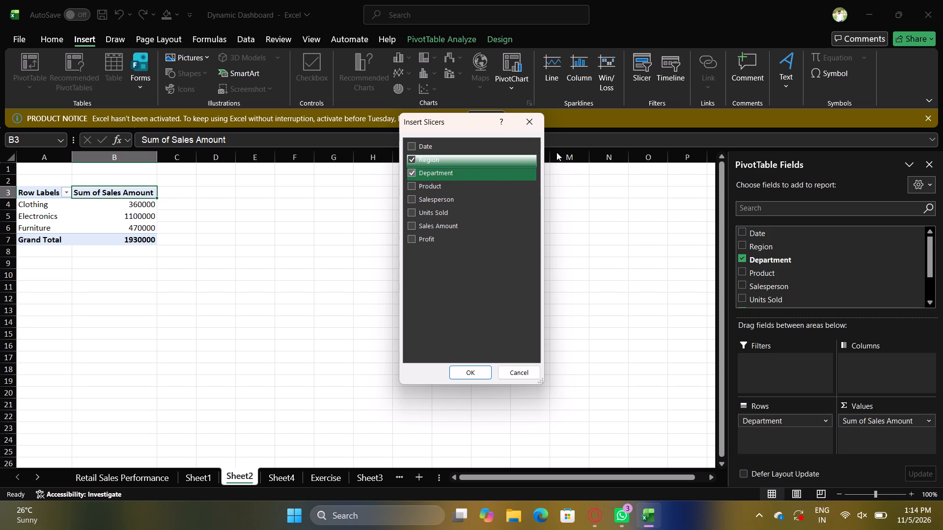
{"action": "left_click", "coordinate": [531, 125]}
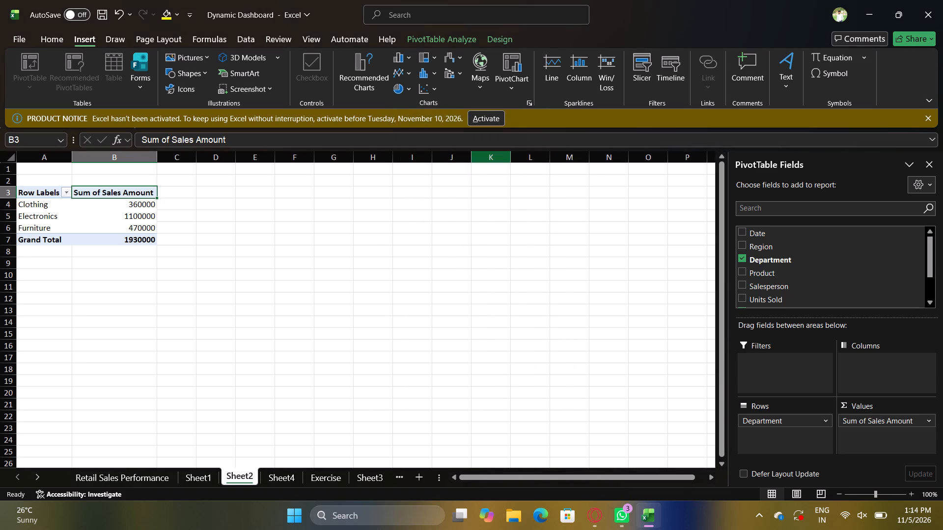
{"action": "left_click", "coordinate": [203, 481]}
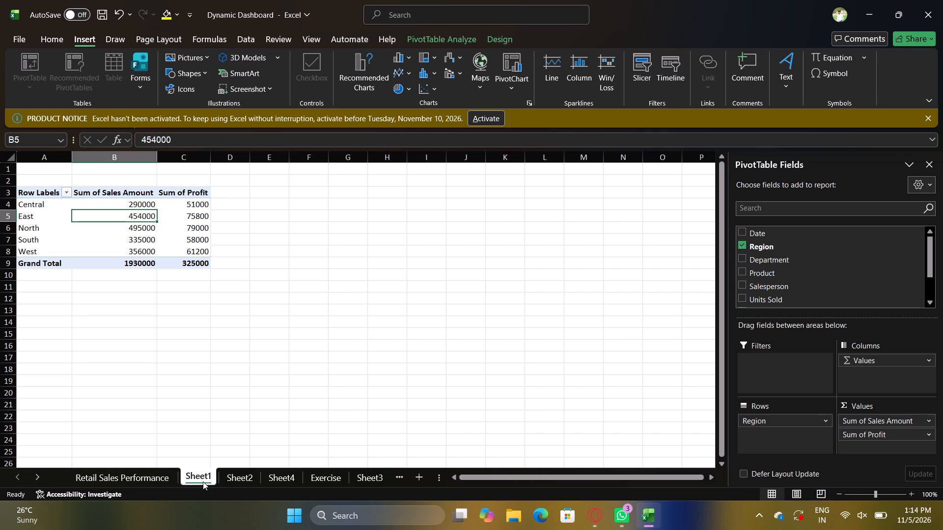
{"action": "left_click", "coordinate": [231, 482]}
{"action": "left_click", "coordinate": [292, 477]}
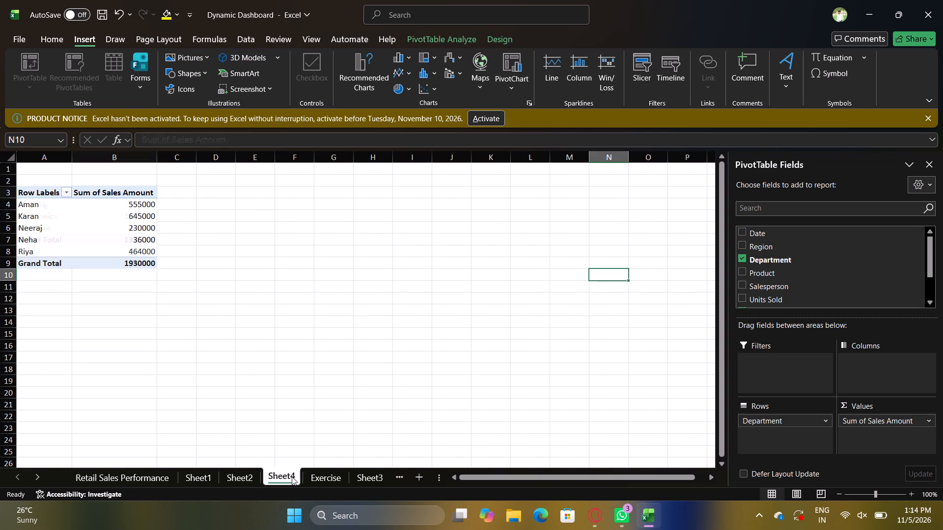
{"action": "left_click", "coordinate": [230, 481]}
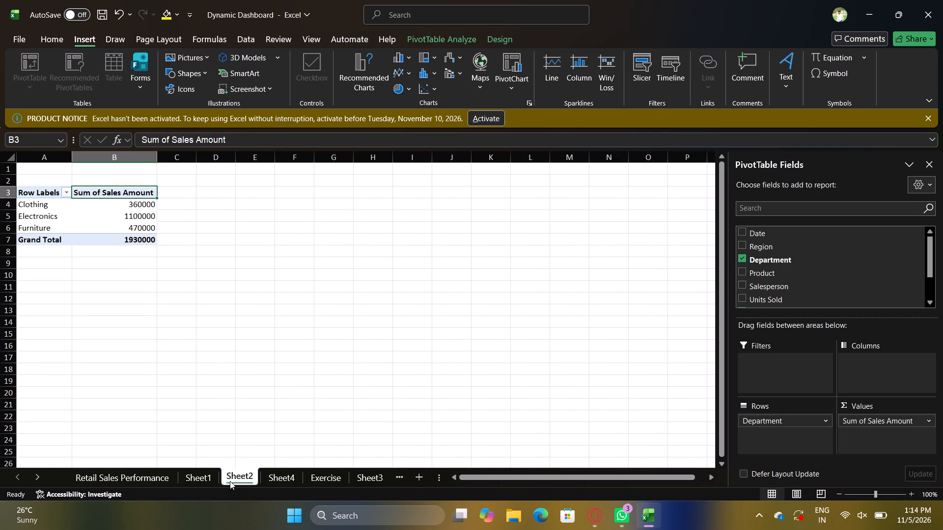
Insert Region, Department and Product slicers for the region-wise PivotTable on Sheet1.
{"action": "left_click", "coordinate": [202, 476]}
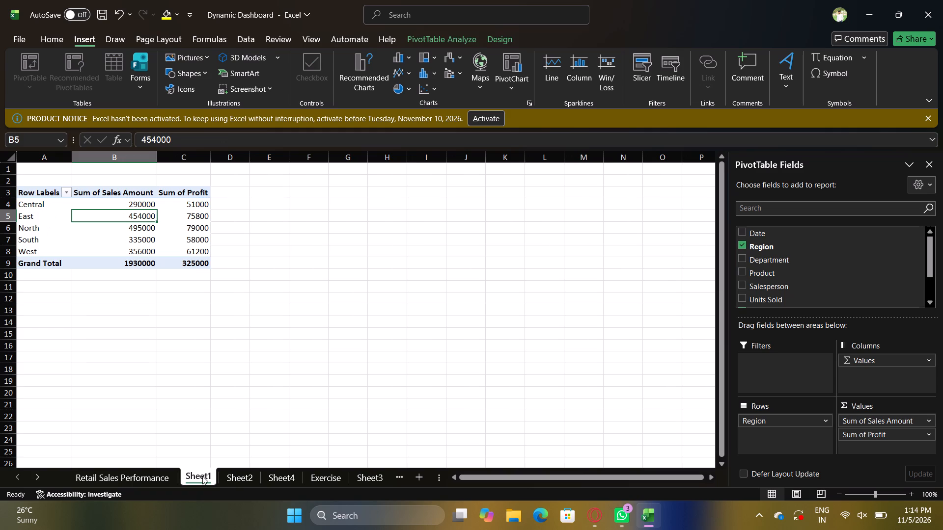
{"action": "left_click", "coordinate": [172, 197]}
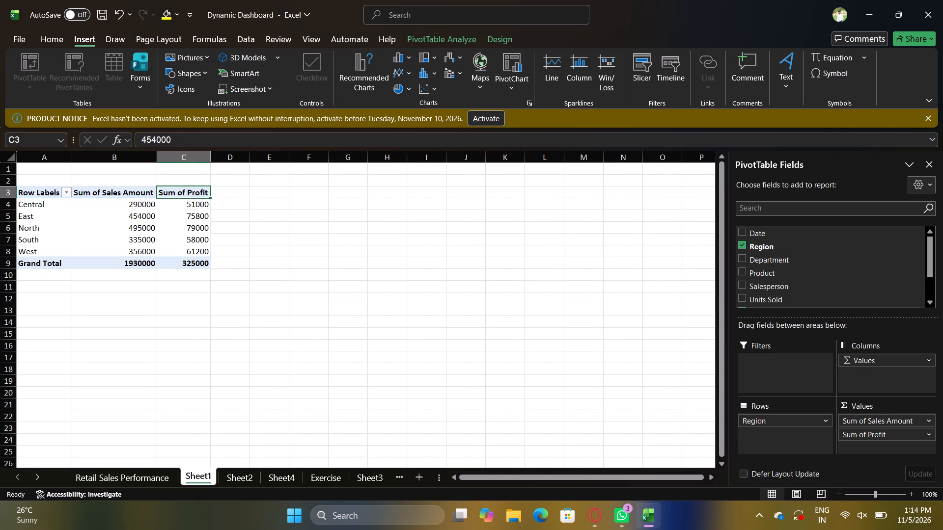
{"action": "left_click", "coordinate": [641, 81]}
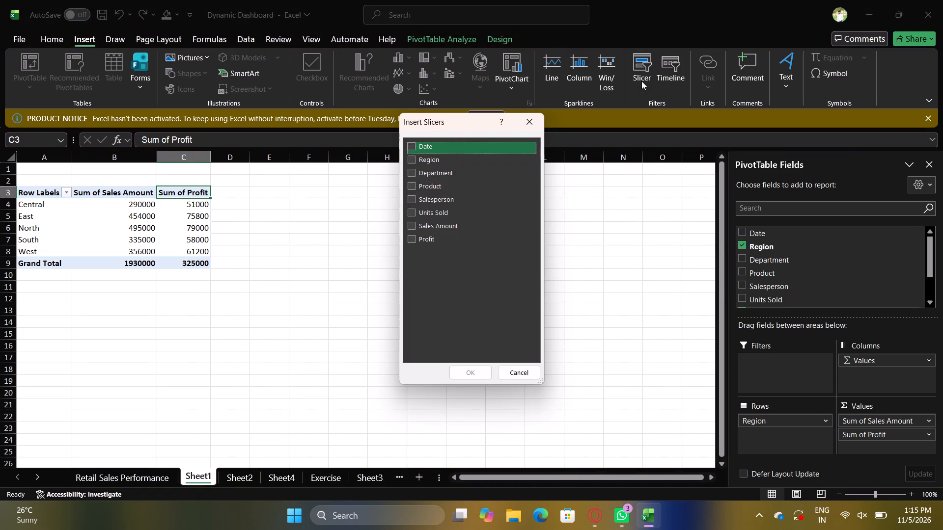
{"action": "left_click", "coordinate": [412, 160]}
{"action": "left_click", "coordinate": [414, 171]}
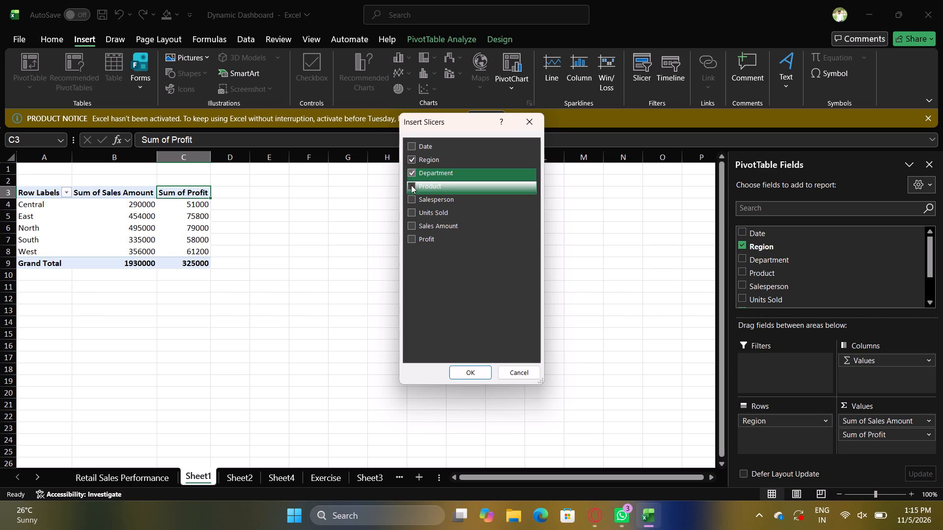
{"action": "left_click", "coordinate": [411, 187]}
{"action": "left_click", "coordinate": [474, 373]}
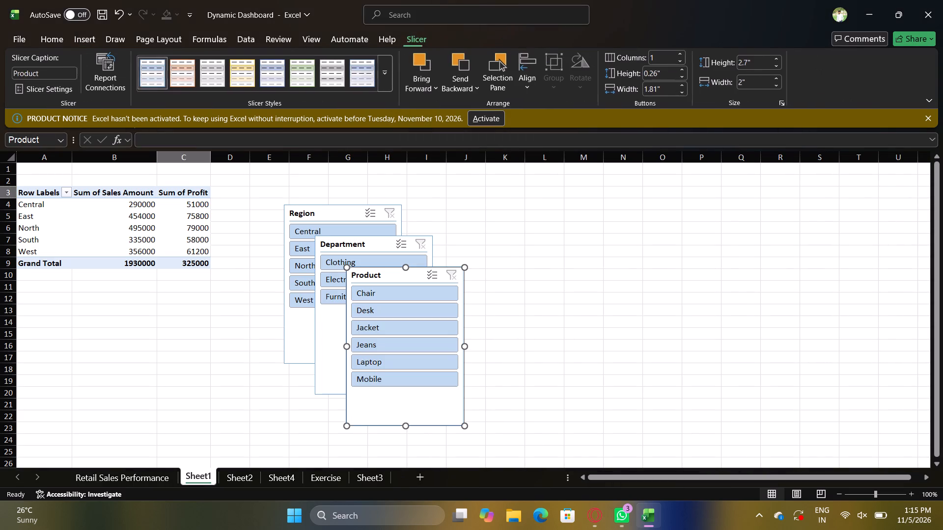
Arrange the three slicers in a row beside the Sheet1 PivotTable, without overlap, in the order Region, Department, Product.
{"action": "left_click_drag", "start_coordinate": [400, 273], "coordinate": [496, 222]}
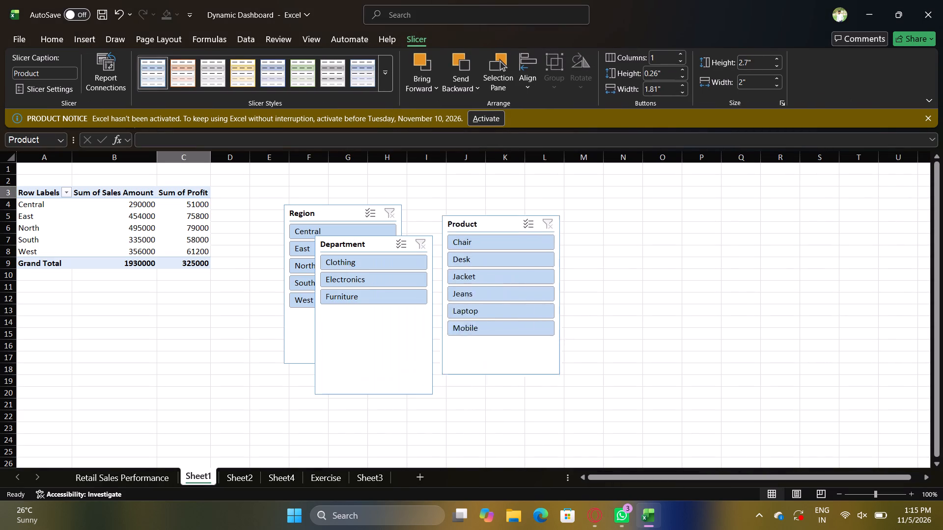
{"action": "left_click_drag", "start_coordinate": [496, 222], "coordinate": [540, 194]}
{"action": "left_click_drag", "start_coordinate": [372, 243], "coordinate": [412, 263]}
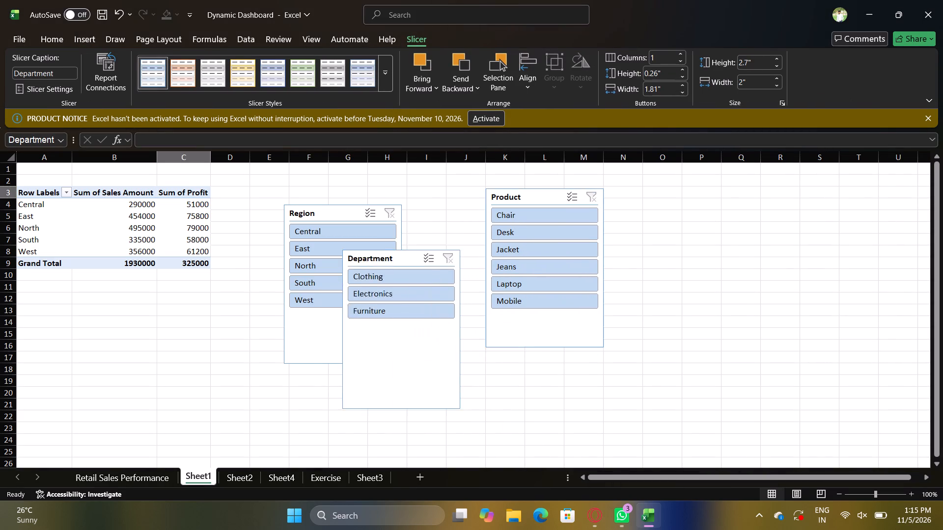
{"action": "left_click_drag", "start_coordinate": [412, 263], "coordinate": [683, 193]}
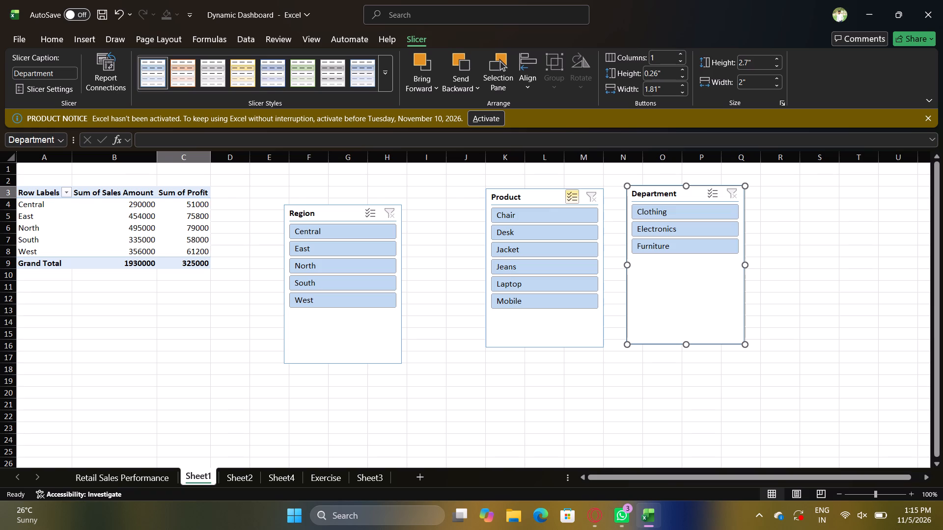
{"action": "left_click_drag", "start_coordinate": [348, 209], "coordinate": [352, 182]}
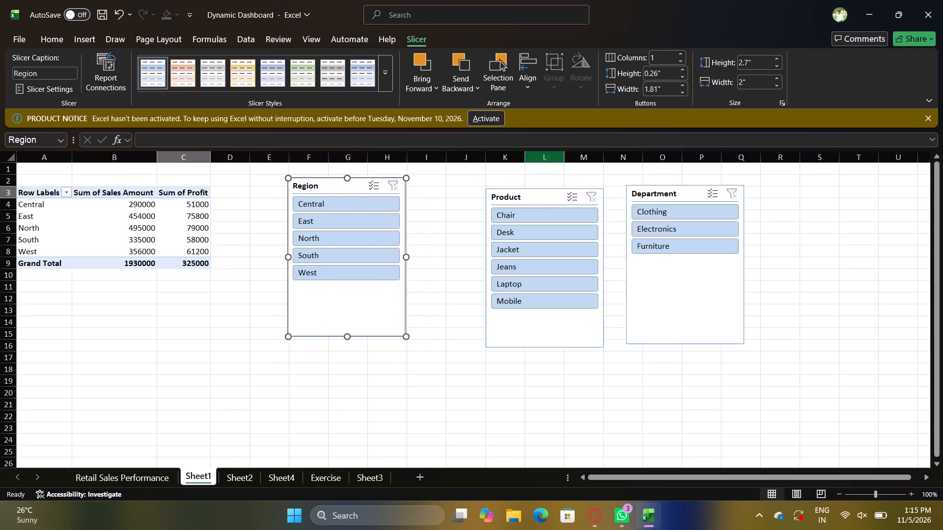
{"action": "left_click_drag", "start_coordinate": [543, 194], "coordinate": [640, 188]}
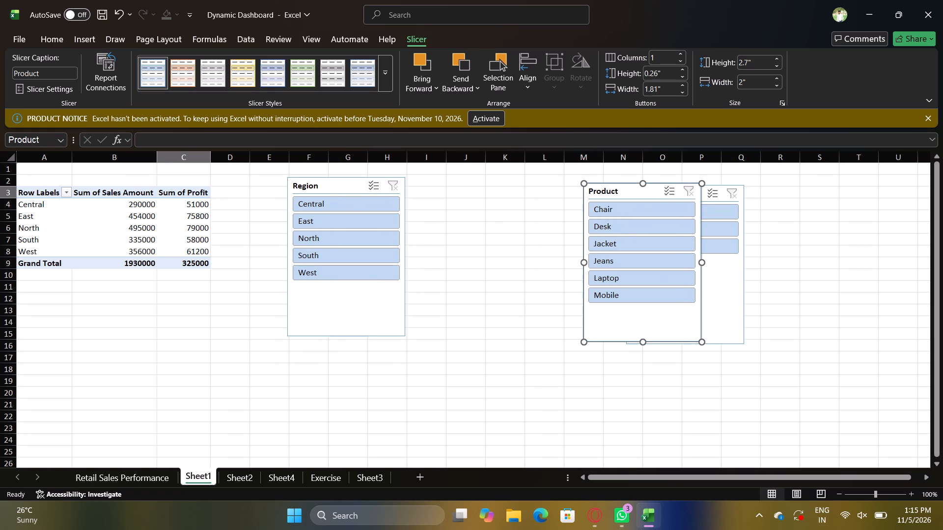
{"action": "left_click_drag", "start_coordinate": [707, 271], "coordinate": [662, 271]}
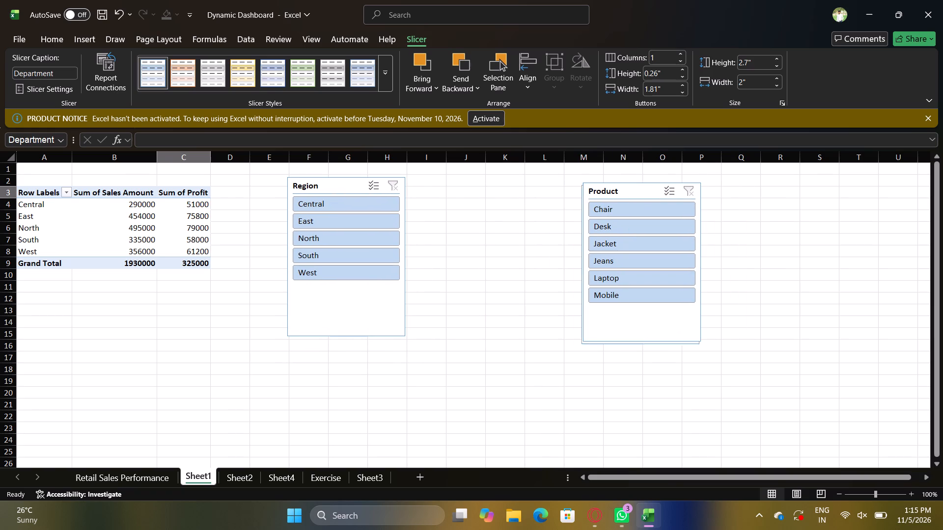
{"action": "left_click_drag", "start_coordinate": [662, 271], "coordinate": [515, 264]}
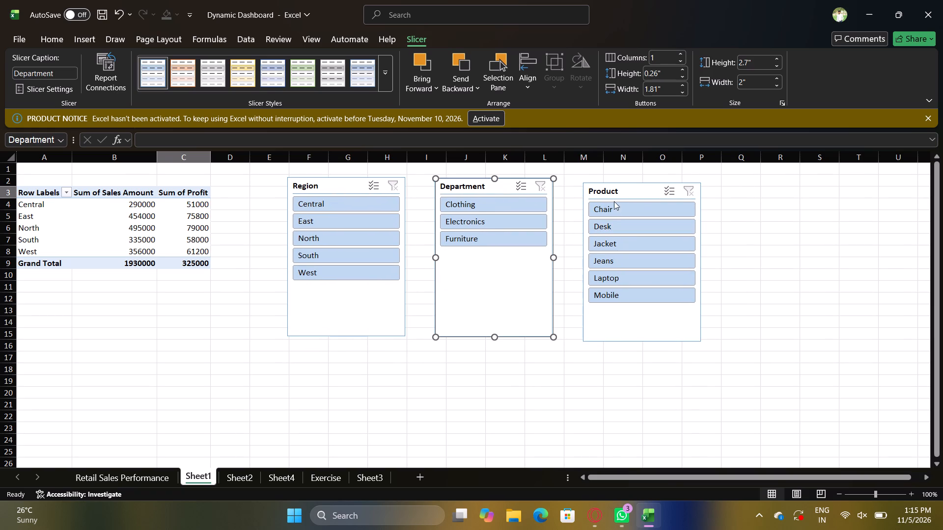
{"action": "left_click_drag", "start_coordinate": [627, 192], "coordinate": [611, 185]}
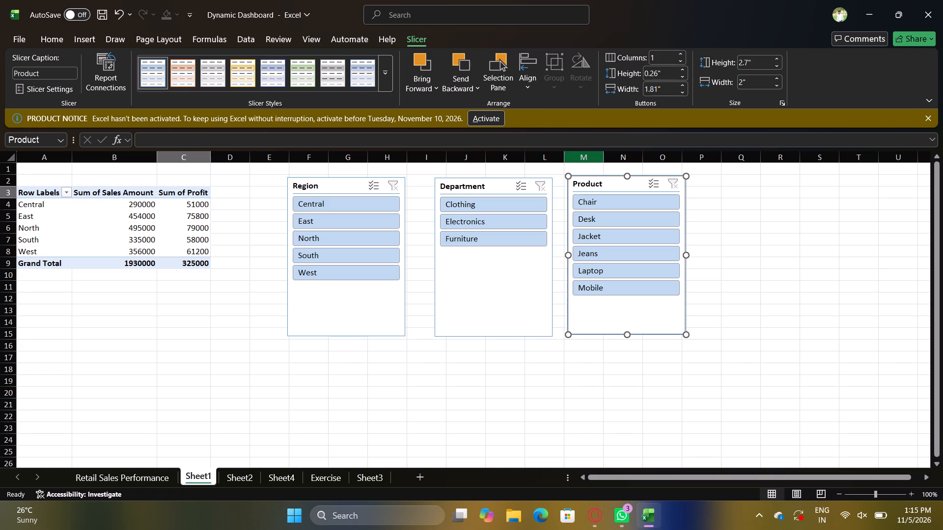
Select the Region slicer on Sheet1.
{"action": "left_click", "coordinate": [365, 186]}
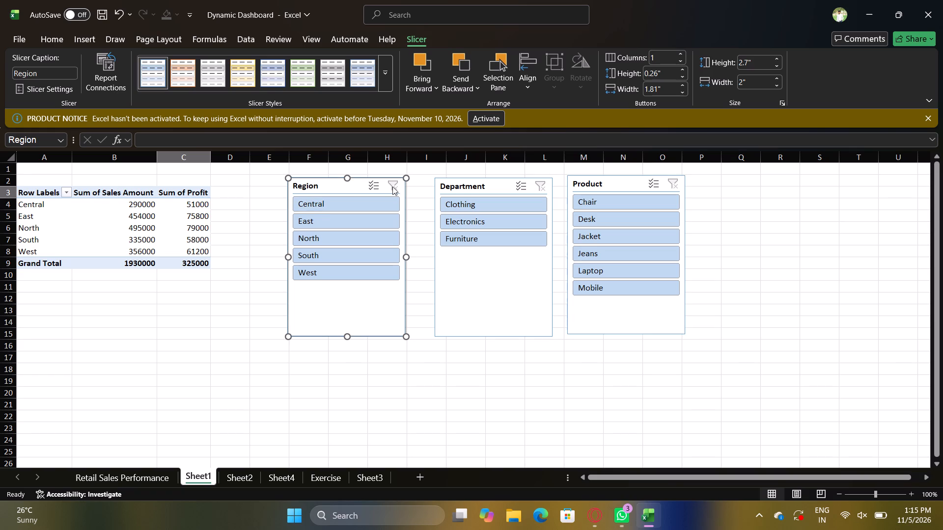
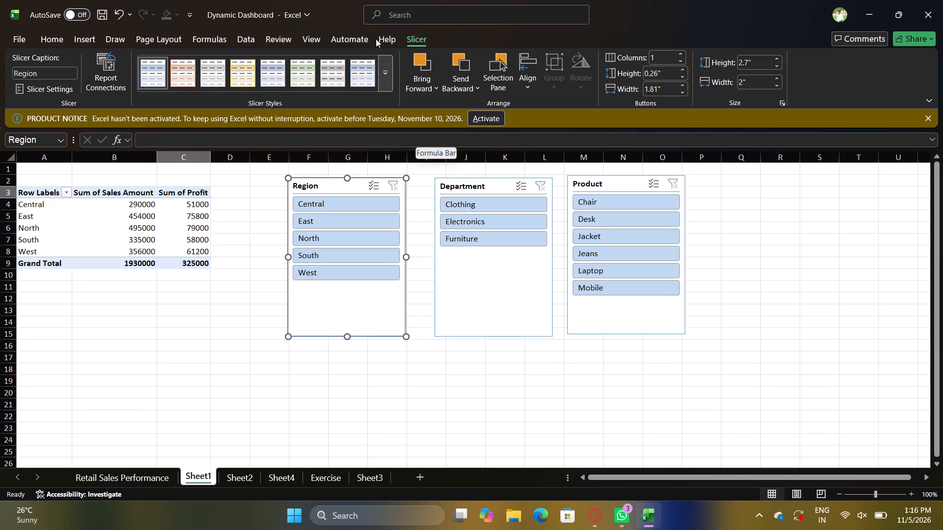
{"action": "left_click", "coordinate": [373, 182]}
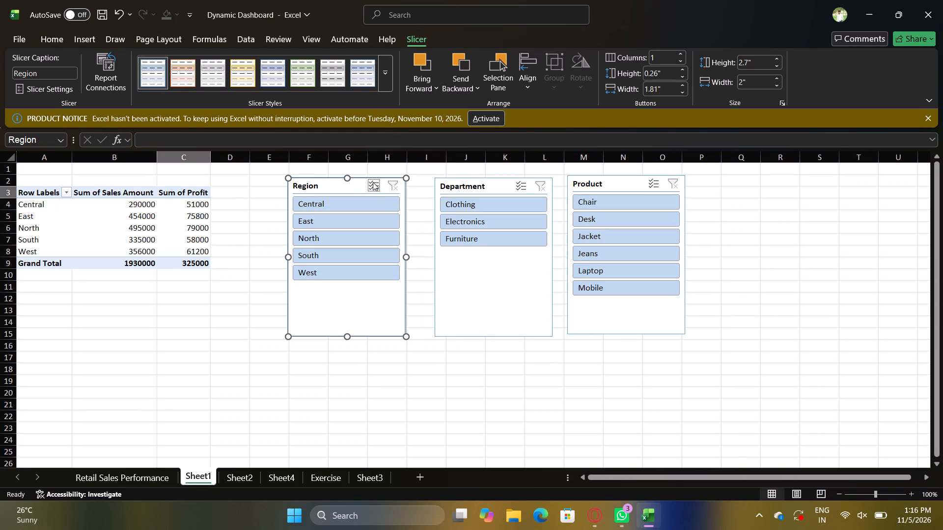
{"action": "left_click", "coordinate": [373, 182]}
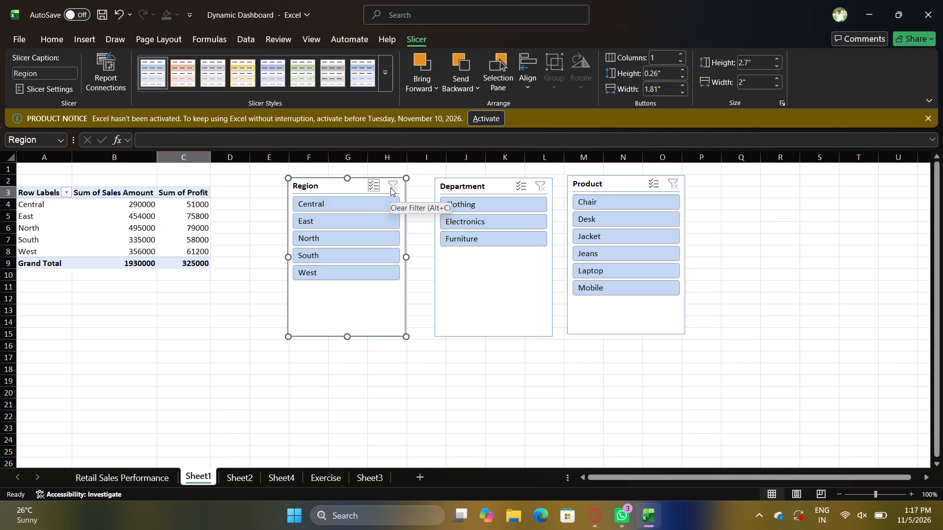
Undo the slicer arrangement, the slicer insertion on Sheet1 and the value field added to the salesperson PivotTable on Sheet4.
{"action": "key", "text": "ctrl+z"}
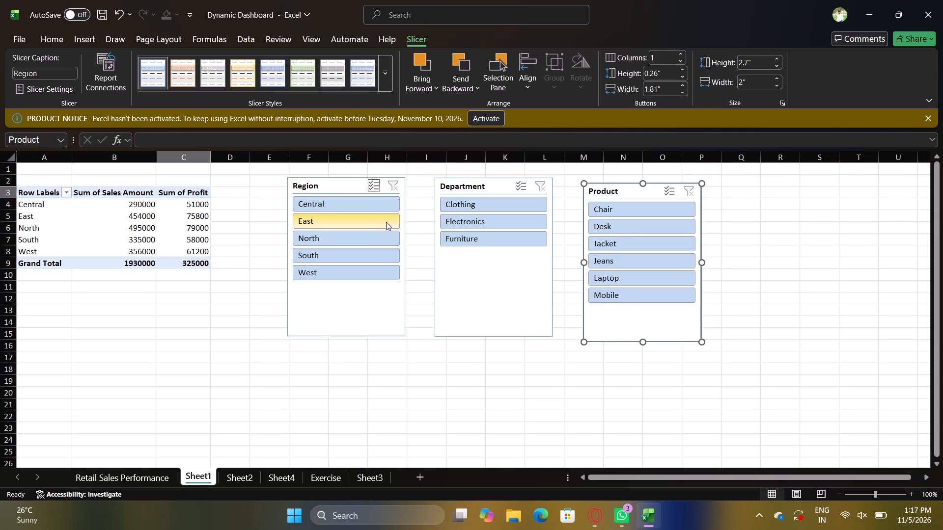
{"action": "key", "text": "ctrl+z"}
{"action": "key", "text": "ctrl+z"}
{"action": "key", "text": "ctrl+z"}
{"action": "key", "text": "ctrl+z"}
{"action": "key", "text": "ctrl+z"}
{"action": "key", "text": "ctrl+z"}
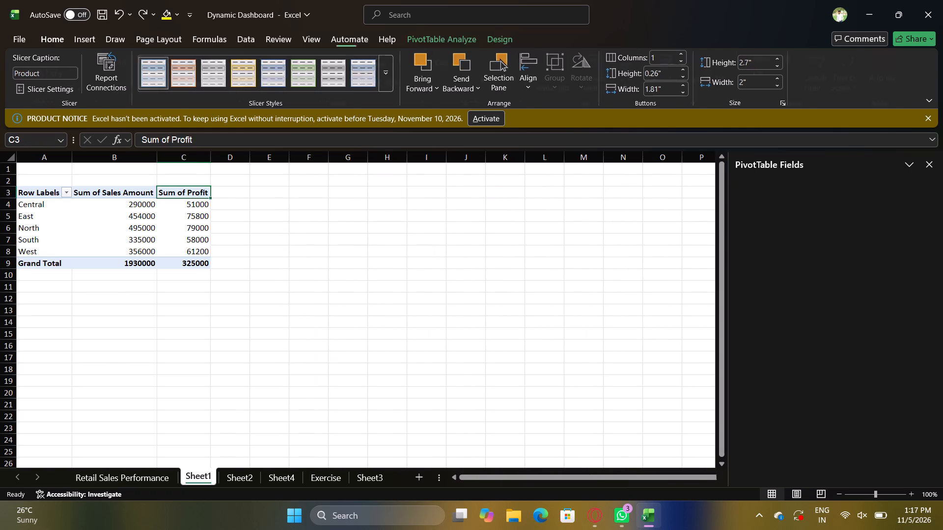
{"action": "key", "text": "ctrl+z"}
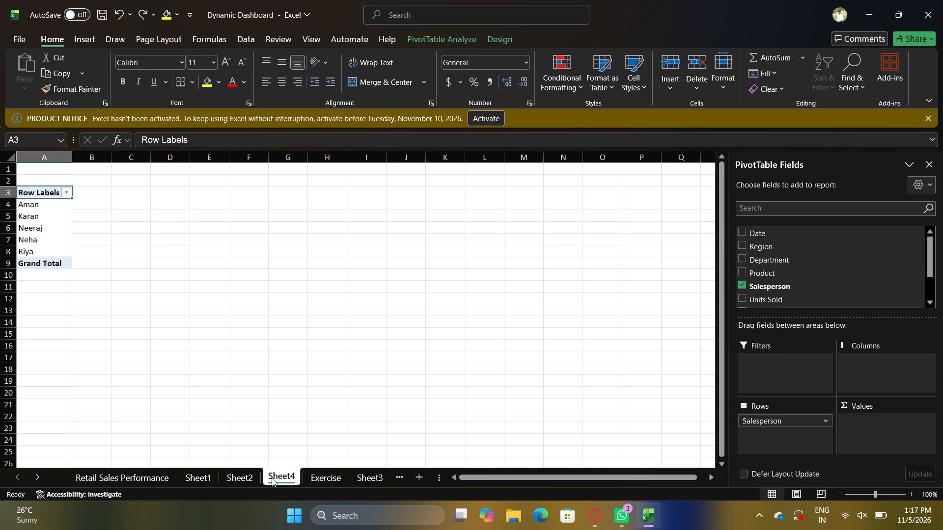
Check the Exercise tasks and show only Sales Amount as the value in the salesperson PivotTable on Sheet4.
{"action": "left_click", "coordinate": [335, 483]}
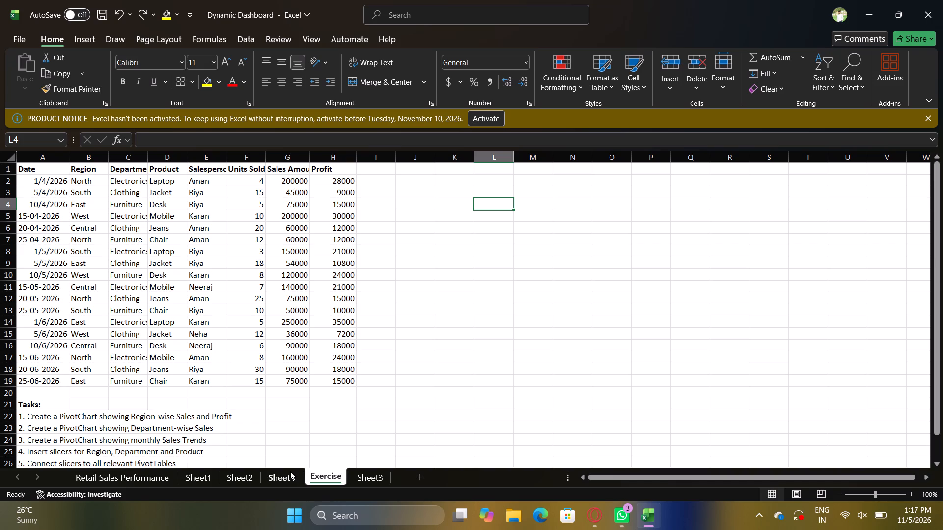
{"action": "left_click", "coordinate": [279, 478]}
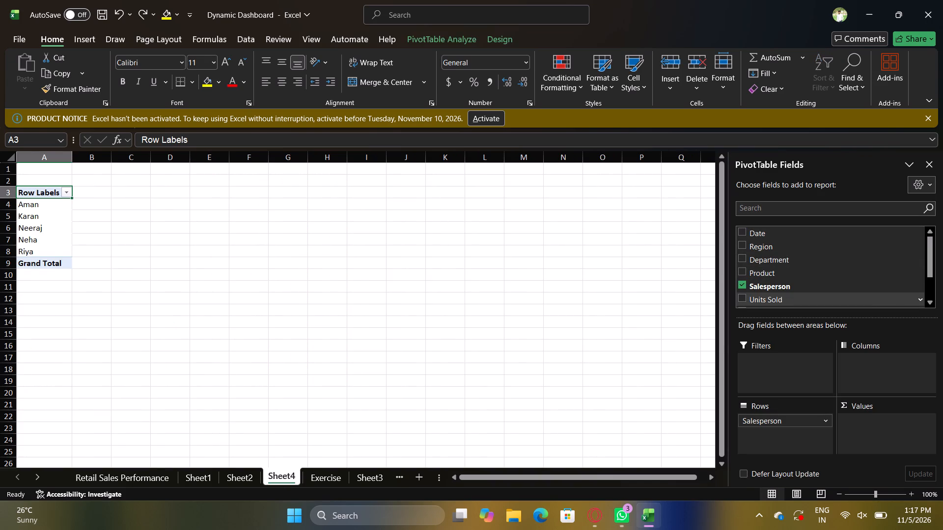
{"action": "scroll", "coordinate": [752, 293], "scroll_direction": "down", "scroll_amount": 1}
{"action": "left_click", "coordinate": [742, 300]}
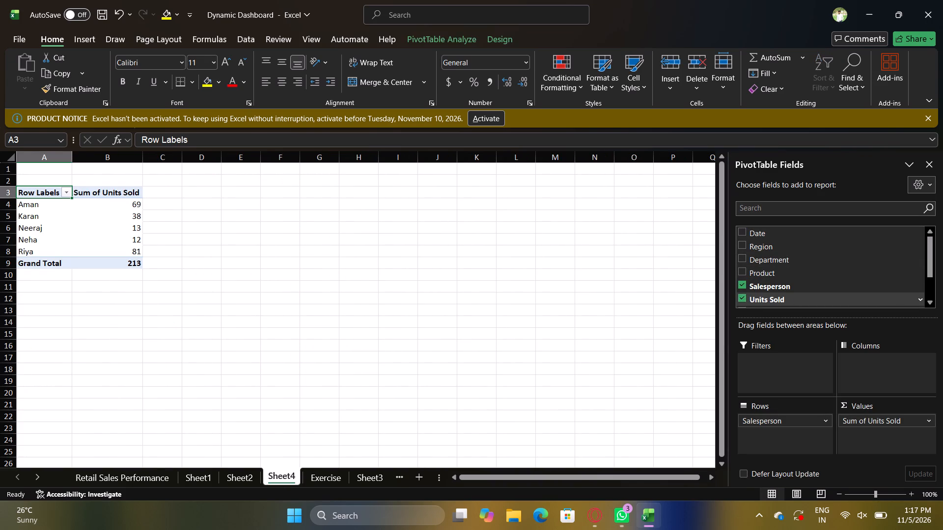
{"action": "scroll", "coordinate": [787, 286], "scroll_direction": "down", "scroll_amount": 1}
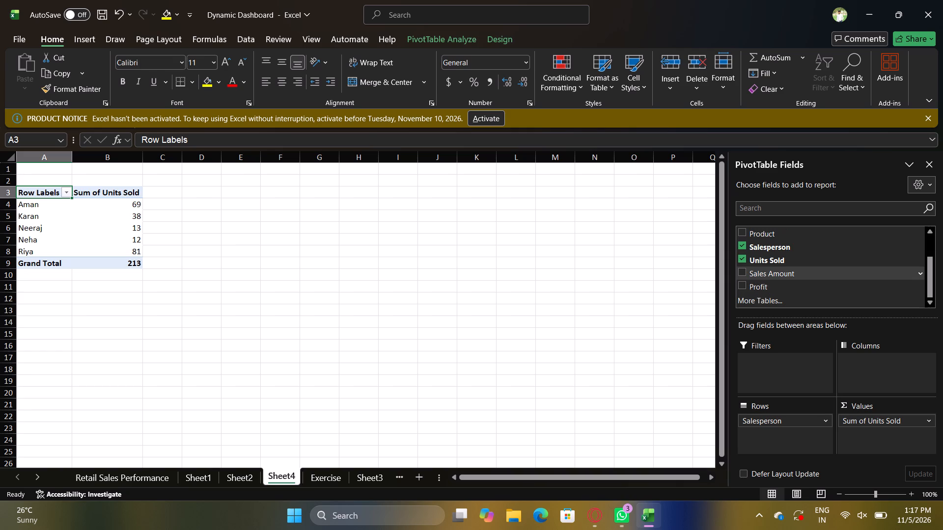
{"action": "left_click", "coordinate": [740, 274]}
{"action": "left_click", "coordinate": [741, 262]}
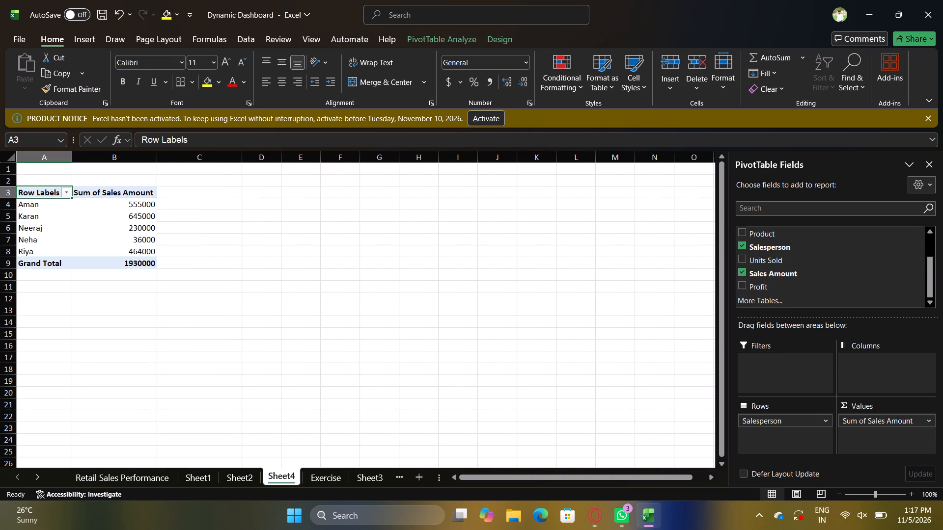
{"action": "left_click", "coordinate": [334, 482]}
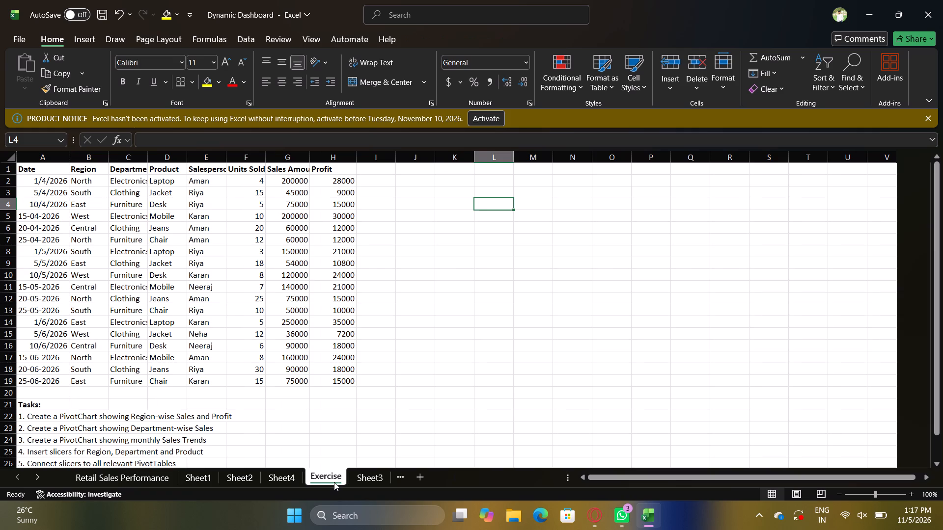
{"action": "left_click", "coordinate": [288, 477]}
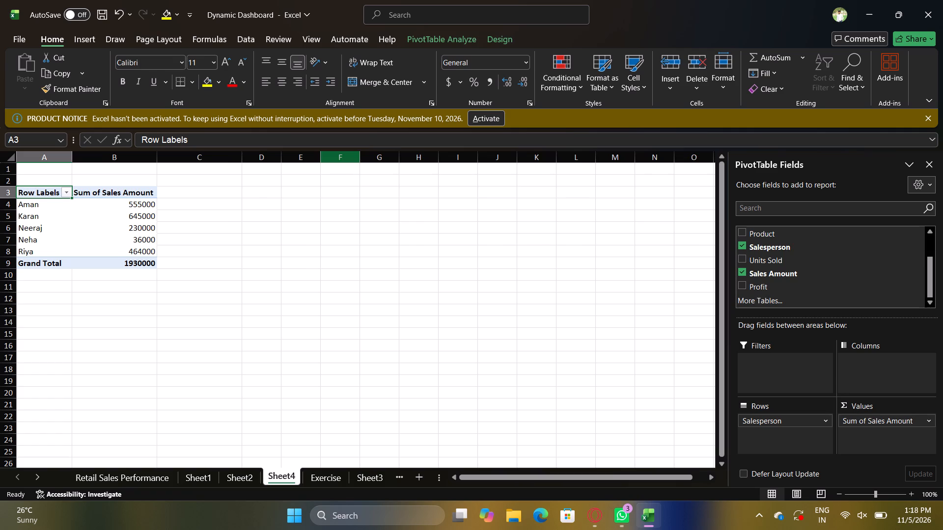
Undo all remaining PivotTable changes as far back as possible, emptying Sheet4 and Sheet1.
{"action": "key", "text": "ctrl+z"}
{"action": "key", "text": "ctrl+z"}
{"action": "key", "text": "ctrl+z"}
{"action": "key", "text": "ctrl+z"}
{"action": "key", "text": "ctrl+z"}
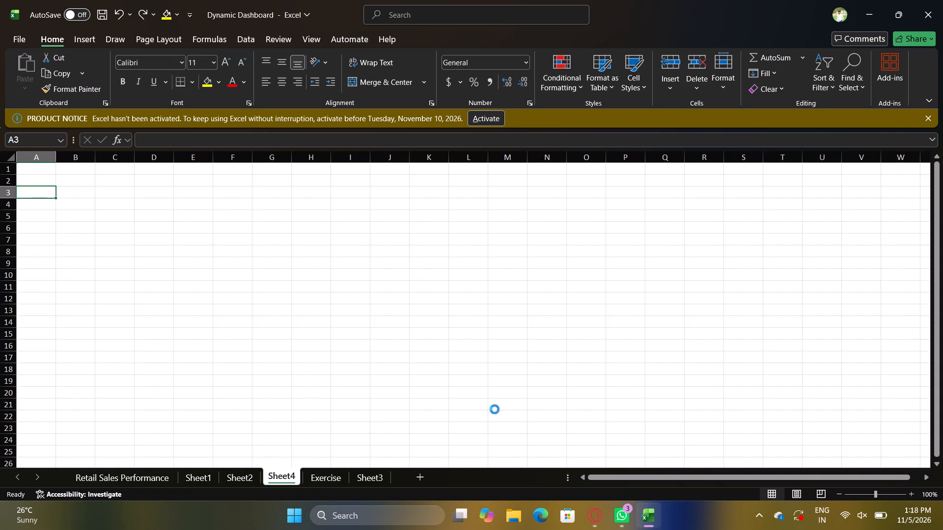
{"action": "key", "text": "ctrl+z"}
{"action": "key", "text": "ctrl+z"}
{"action": "key", "text": "ctrl+z"}
{"action": "key", "text": "ctrl+z"}
{"action": "key", "text": "ctrl+z"}
{"action": "key", "text": "ctrl+z"}
{"action": "key", "text": "ctrl+z"}
{"action": "key", "text": "ctrl+z"}
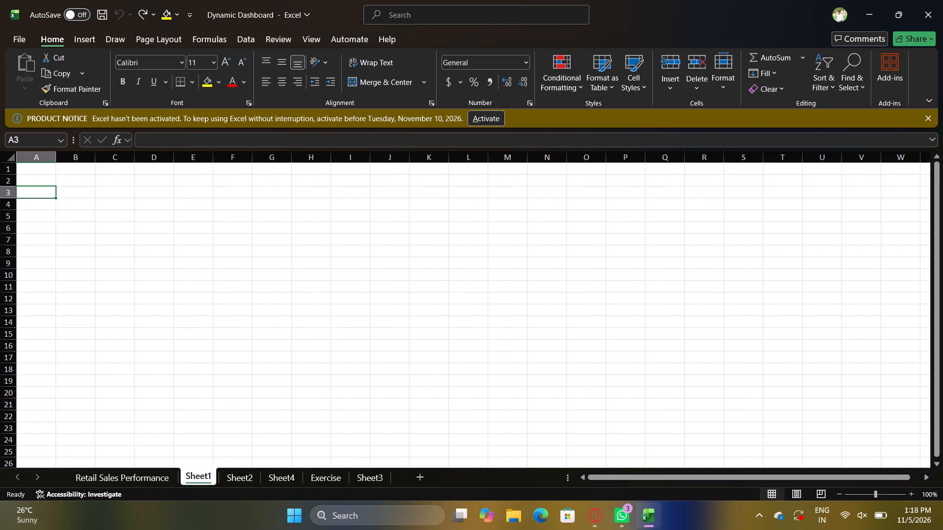
{"action": "key", "text": "ctrl+z"}
{"action": "key", "text": "ctrl+z"}
{"action": "key", "text": "ctrl+z"}
{"action": "key", "text": "ctrl+z"}
{"action": "key", "text": "ctrl+z"}
Create a PivotTable from Exercise!$A$1:$H$19 on a new worksheet.
{"action": "left_click", "coordinate": [339, 477]}
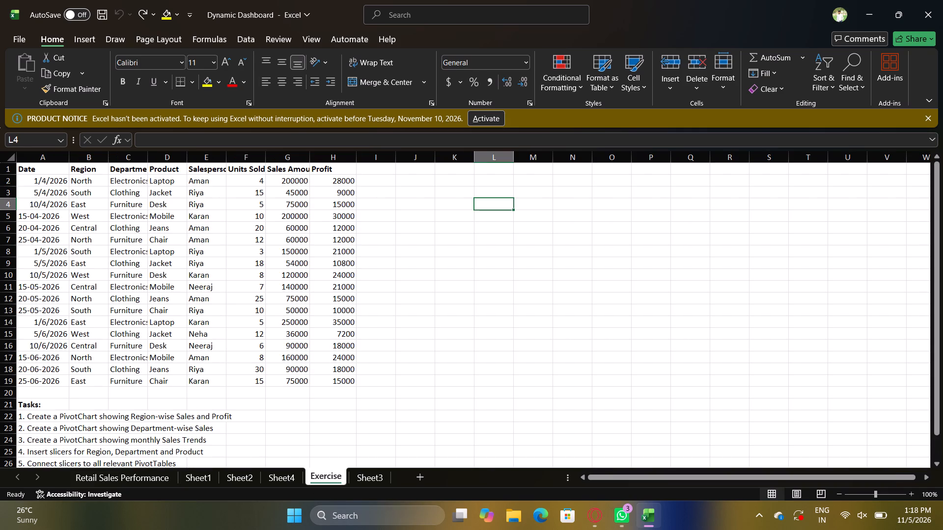
{"action": "left_click", "coordinate": [79, 37]}
{"action": "left_click", "coordinate": [32, 72]}
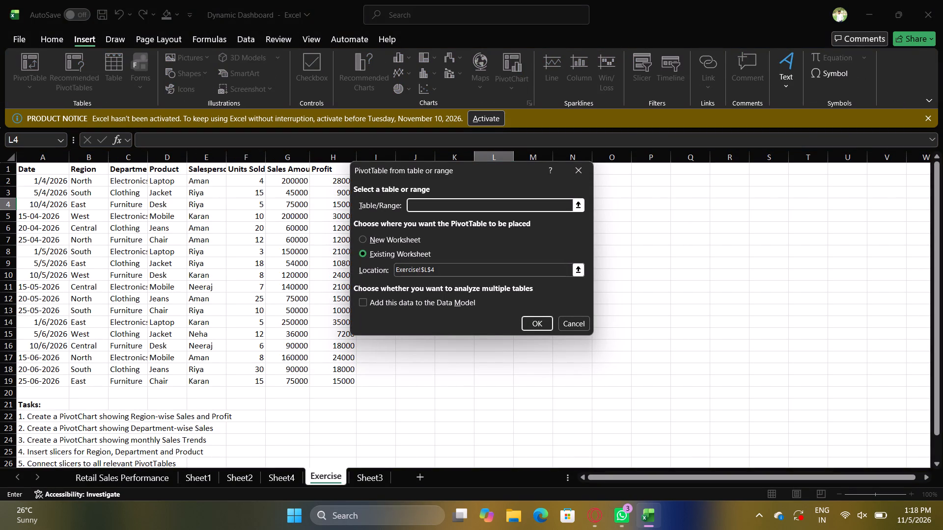
{"action": "left_click_drag", "start_coordinate": [46, 171], "coordinate": [267, 352]}
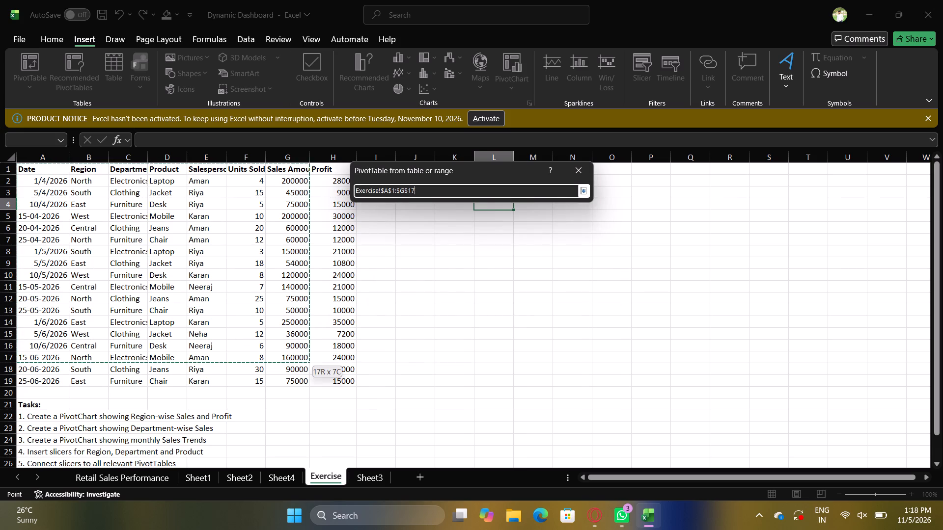
{"action": "left_click_drag", "start_coordinate": [267, 352], "coordinate": [343, 381]}
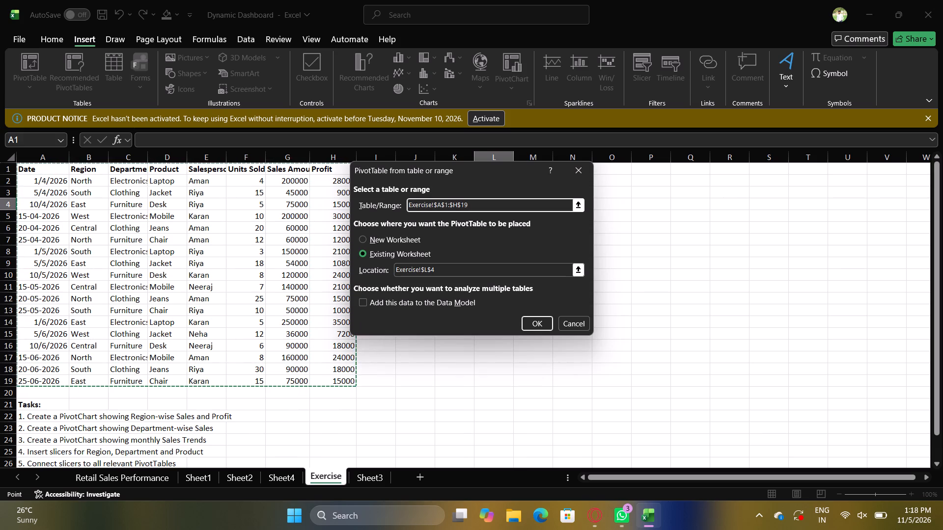
{"action": "left_click", "coordinate": [400, 240]}
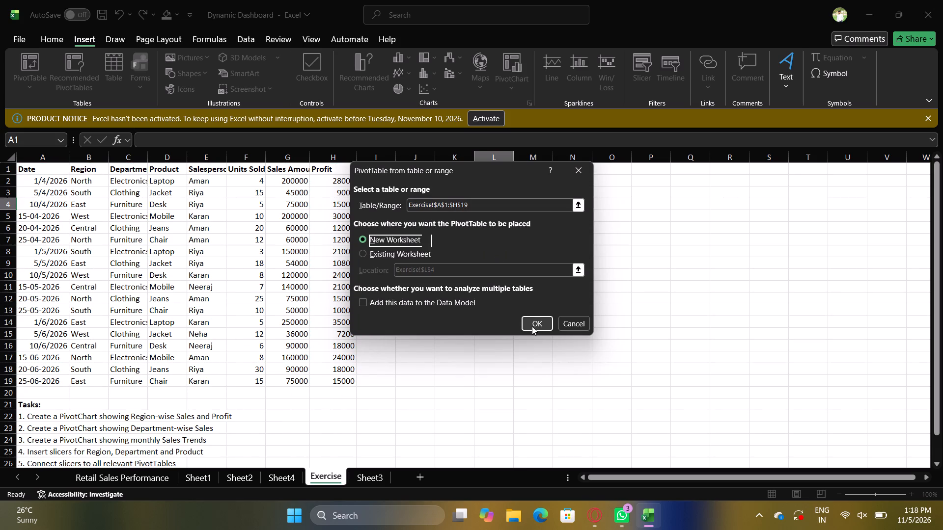
{"action": "left_click", "coordinate": [532, 326]}
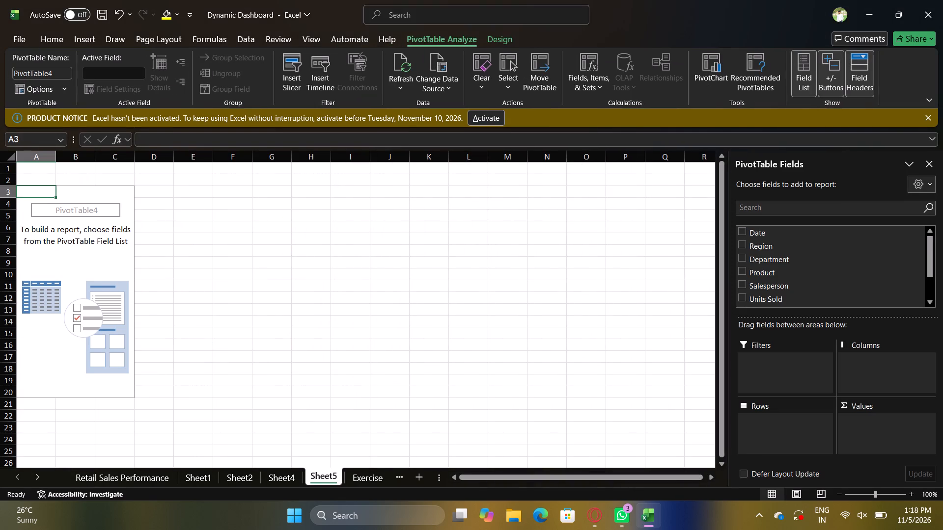
Build the Sheet5 PivotTable with Region as rows and Units Sold and Profit as summed values.
{"action": "left_click", "coordinate": [355, 479]}
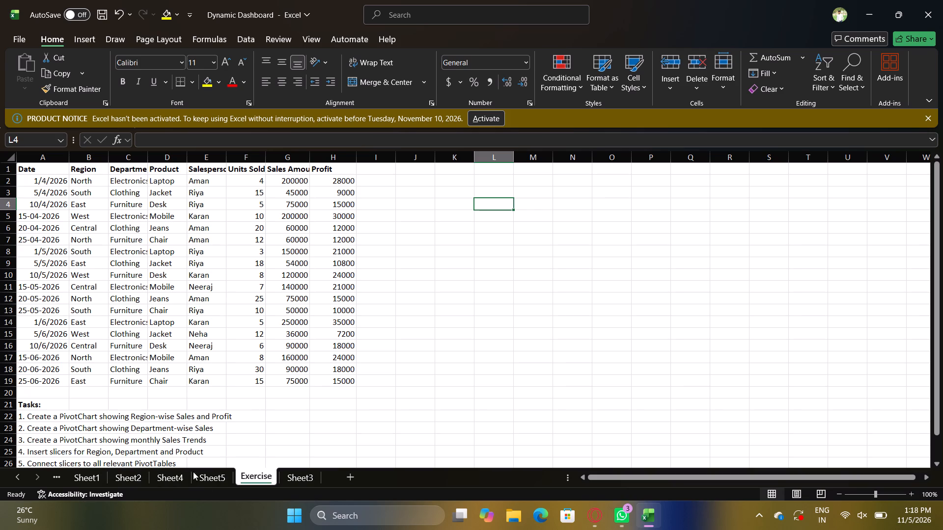
{"action": "left_click", "coordinate": [207, 476]}
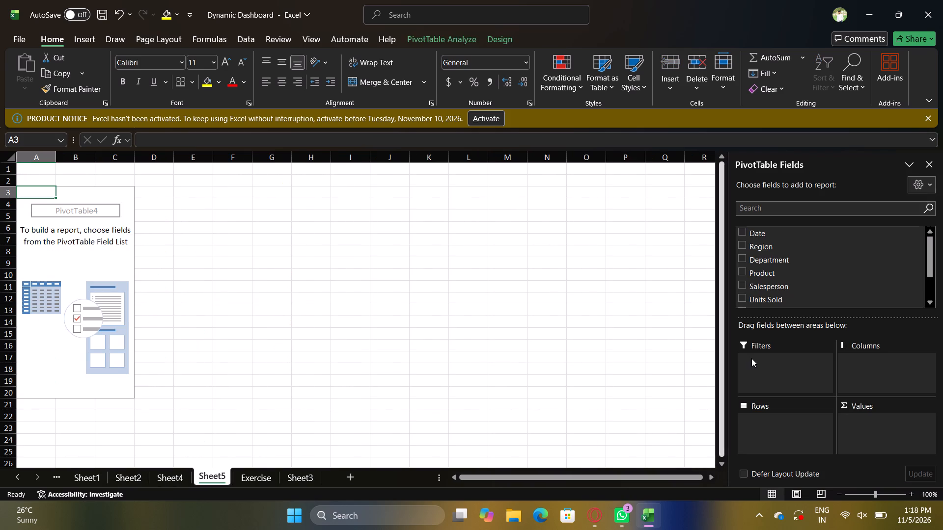
{"action": "left_click", "coordinate": [748, 247]}
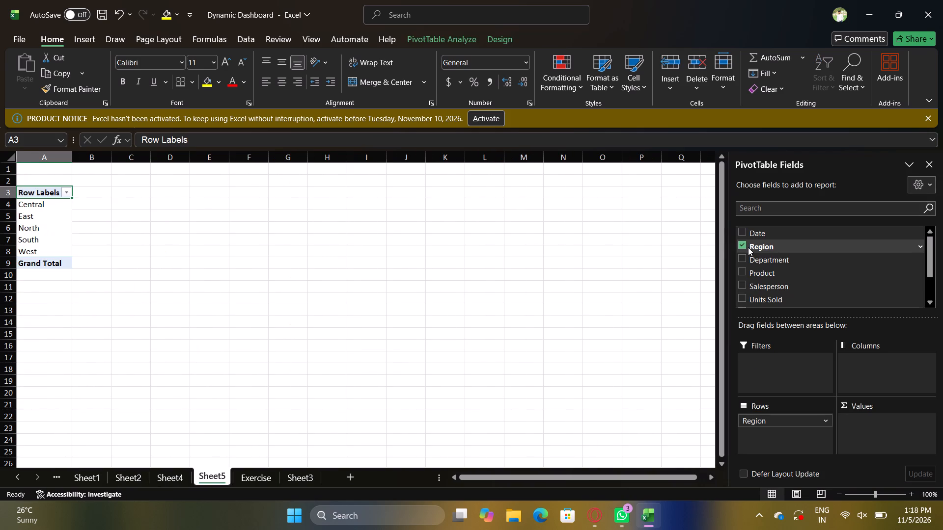
{"action": "left_click", "coordinate": [742, 297]}
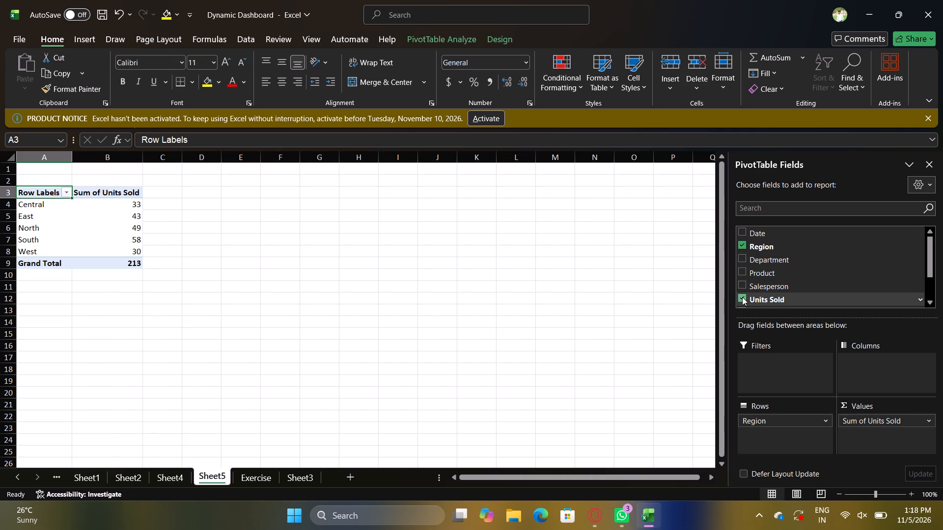
{"action": "scroll", "coordinate": [742, 293], "scroll_direction": "down", "scroll_amount": 1}
{"action": "left_click", "coordinate": [742, 287]}
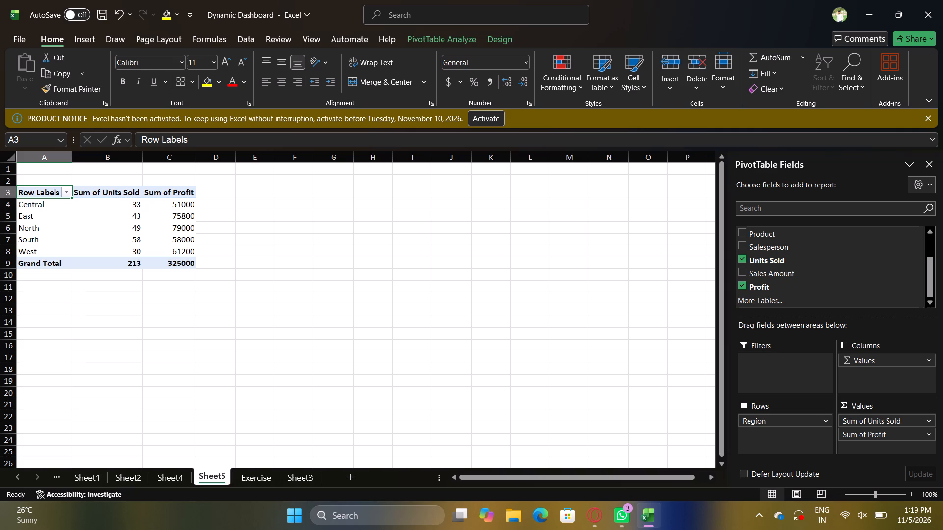
Start another PivotTable from the Exercise sheet with Exercise!$A$1:$H$19 as its source range.
{"action": "left_click", "coordinate": [252, 476]}
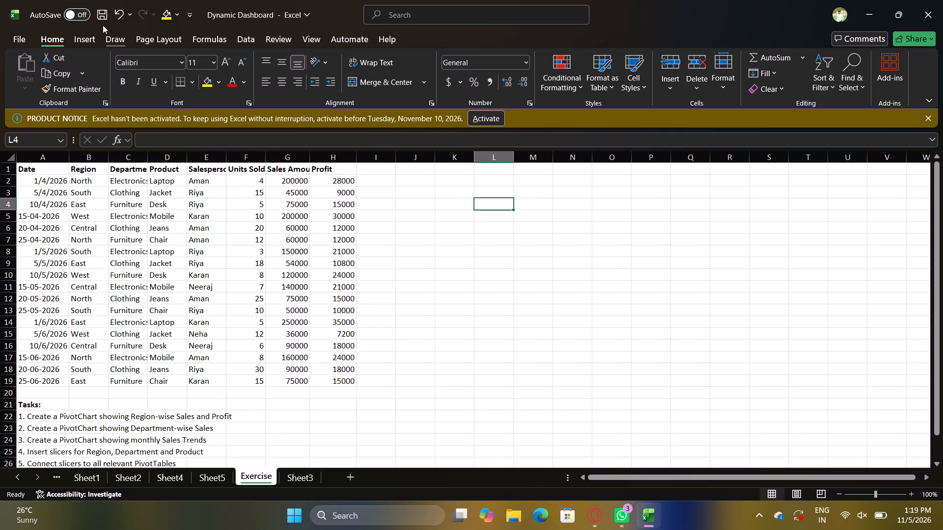
{"action": "left_click", "coordinate": [81, 35]}
{"action": "left_click", "coordinate": [38, 65]}
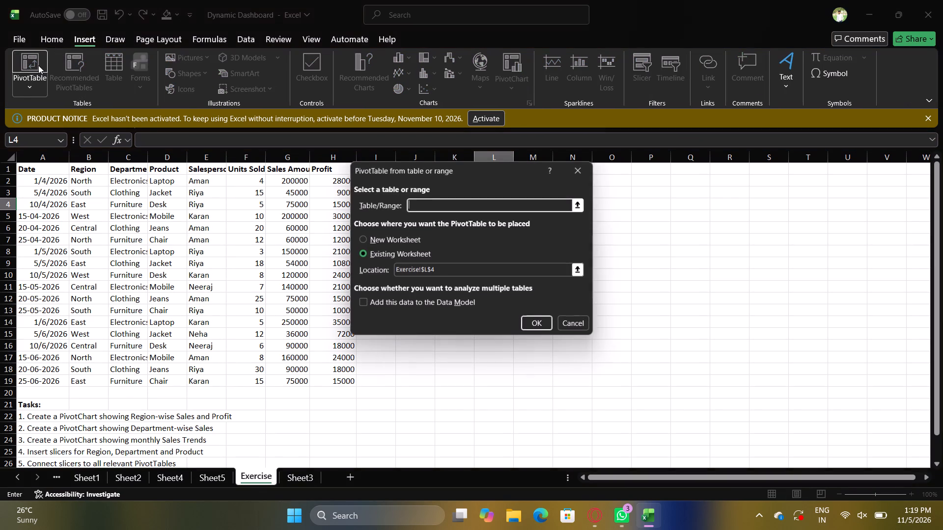
{"action": "right_click_drag", "start_coordinate": [35, 171], "coordinate": [73, 206]}
{"action": "left_click_drag", "start_coordinate": [56, 171], "coordinate": [111, 248]}
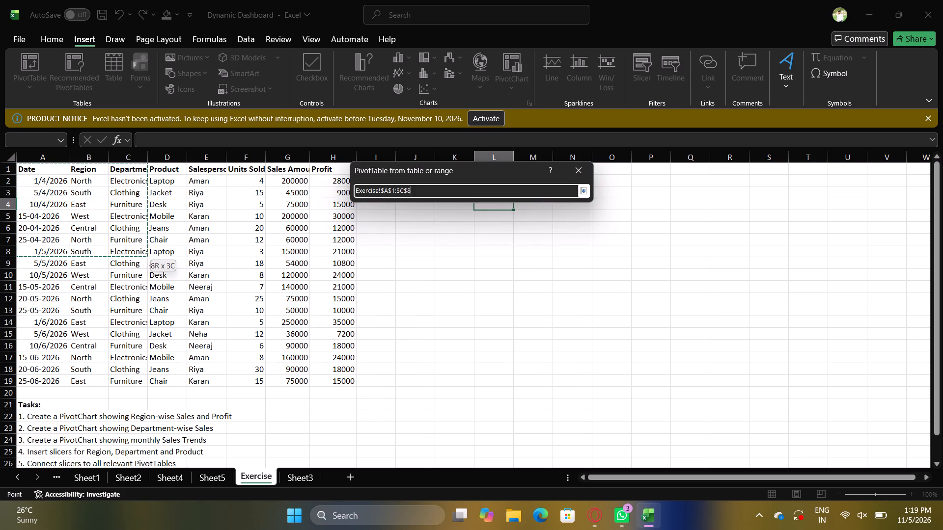
{"action": "left_click_drag", "start_coordinate": [111, 248], "coordinate": [313, 366]}
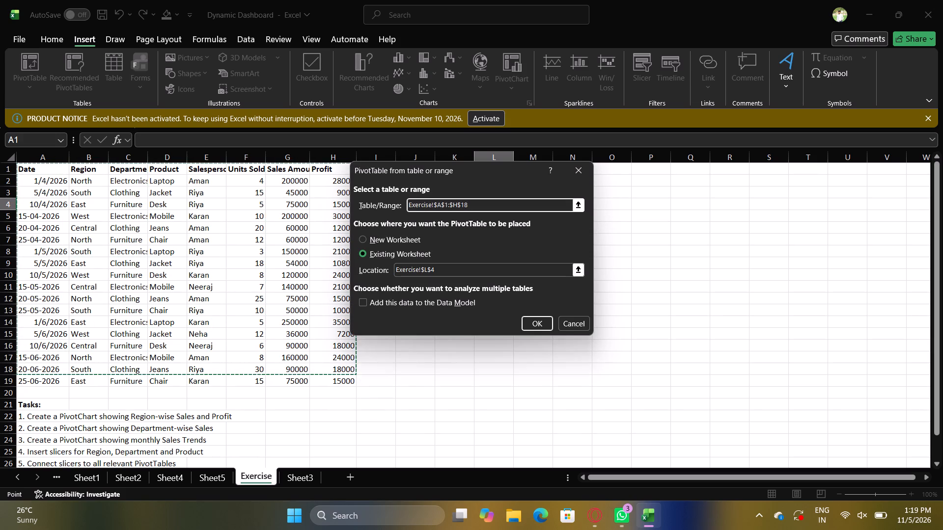
{"action": "left_click_drag", "start_coordinate": [44, 170], "coordinate": [244, 298]}
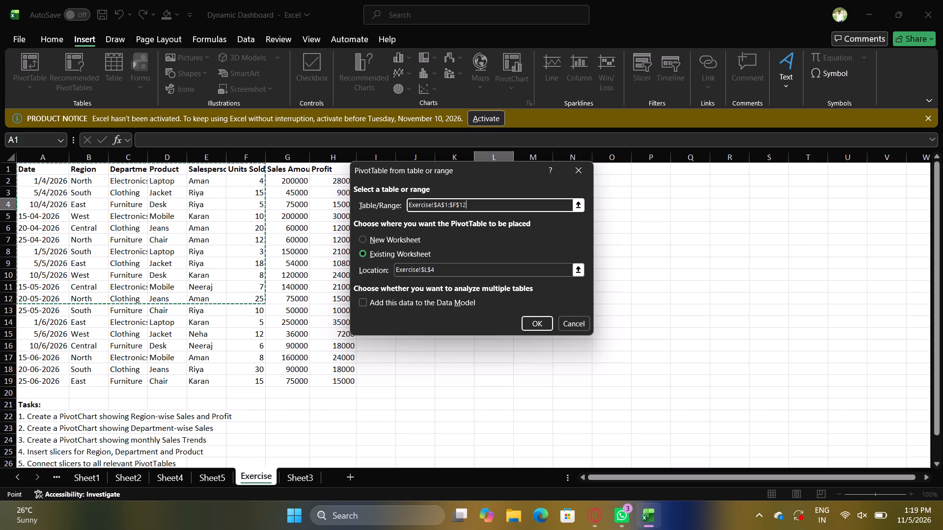
{"action": "left_click_drag", "start_coordinate": [41, 173], "coordinate": [308, 374]}
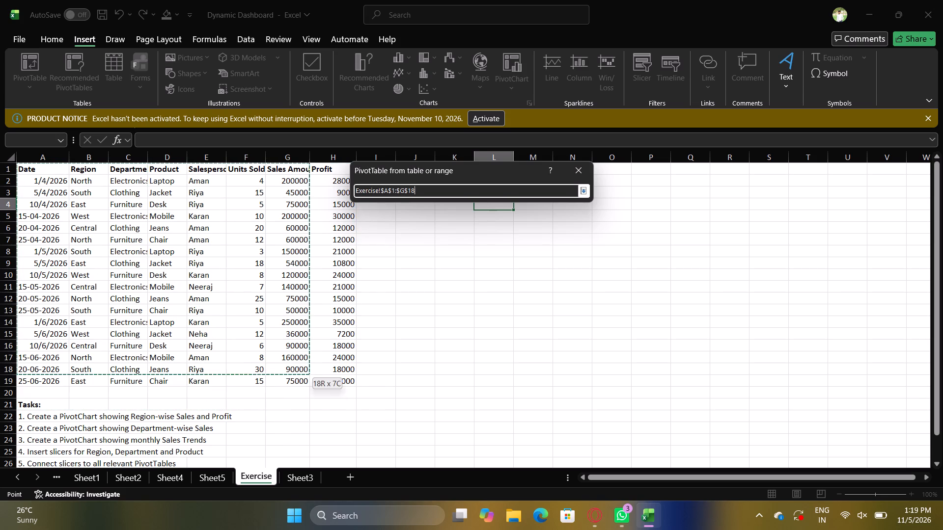
{"action": "left_click_drag", "start_coordinate": [308, 374], "coordinate": [340, 375]}
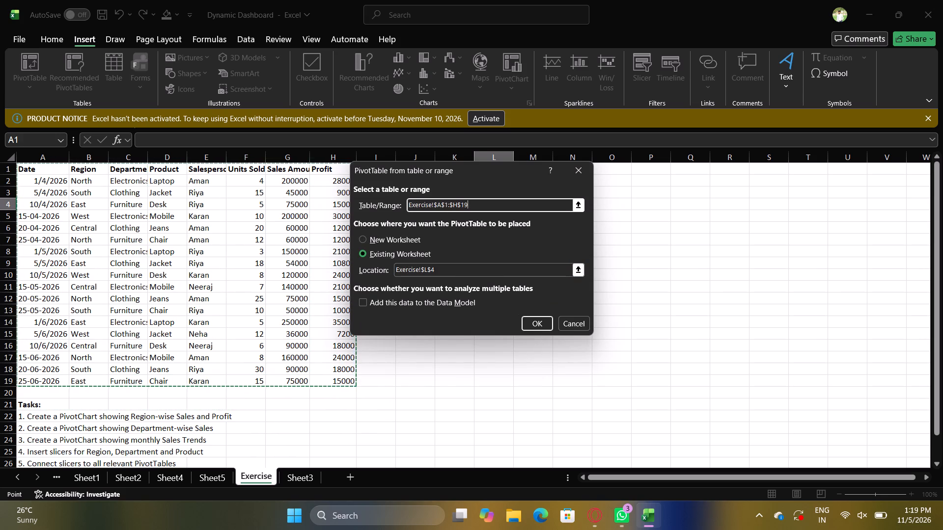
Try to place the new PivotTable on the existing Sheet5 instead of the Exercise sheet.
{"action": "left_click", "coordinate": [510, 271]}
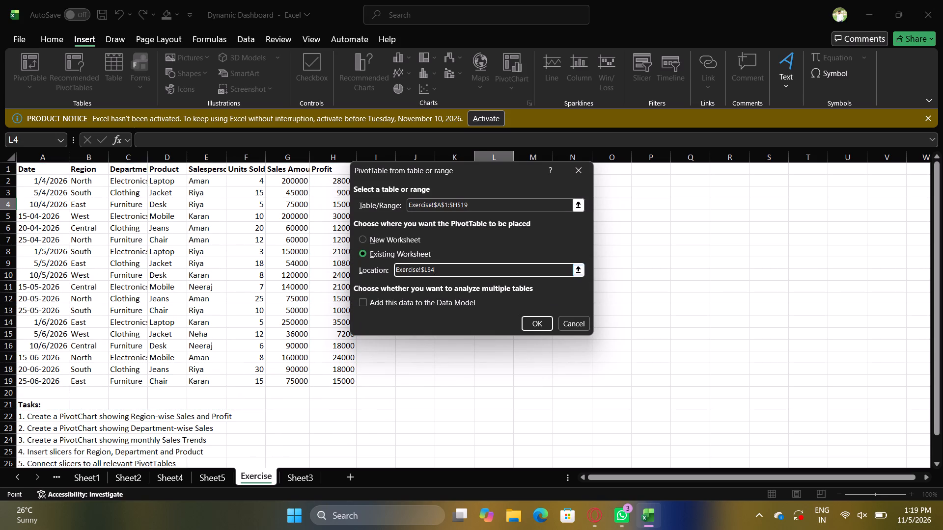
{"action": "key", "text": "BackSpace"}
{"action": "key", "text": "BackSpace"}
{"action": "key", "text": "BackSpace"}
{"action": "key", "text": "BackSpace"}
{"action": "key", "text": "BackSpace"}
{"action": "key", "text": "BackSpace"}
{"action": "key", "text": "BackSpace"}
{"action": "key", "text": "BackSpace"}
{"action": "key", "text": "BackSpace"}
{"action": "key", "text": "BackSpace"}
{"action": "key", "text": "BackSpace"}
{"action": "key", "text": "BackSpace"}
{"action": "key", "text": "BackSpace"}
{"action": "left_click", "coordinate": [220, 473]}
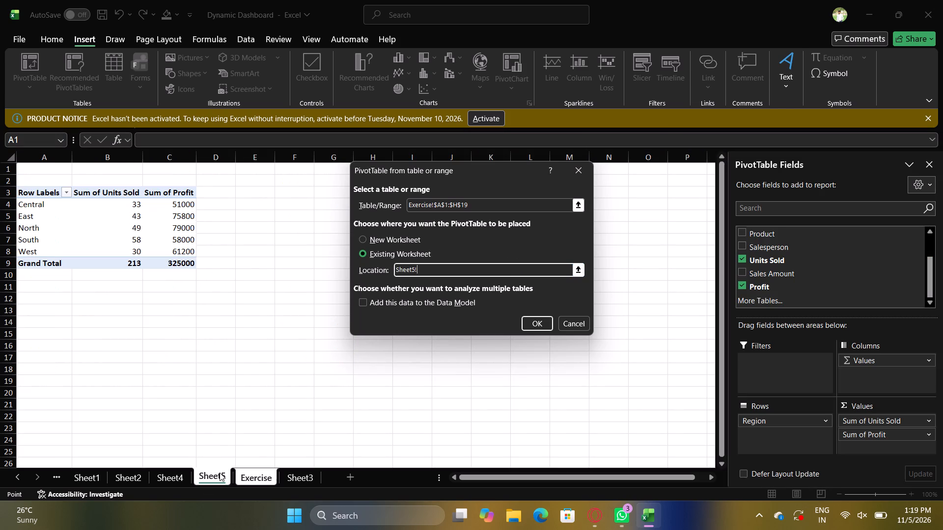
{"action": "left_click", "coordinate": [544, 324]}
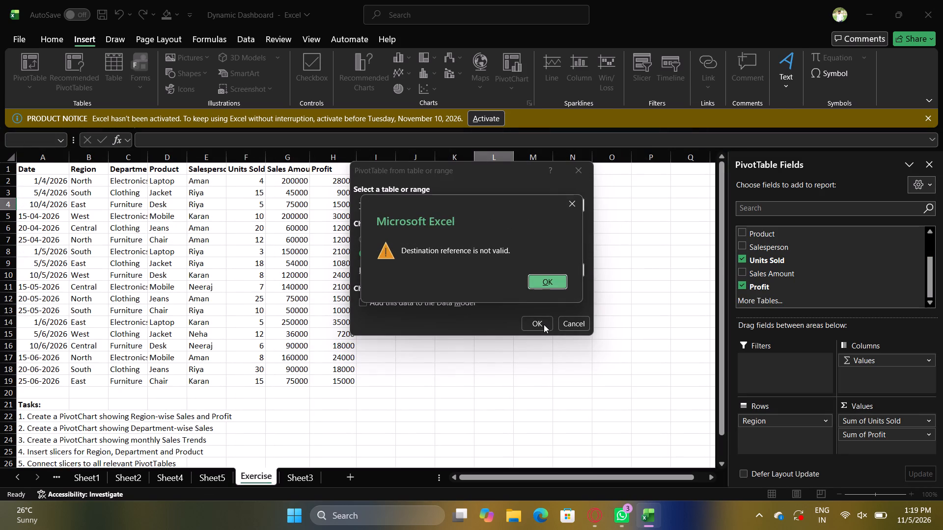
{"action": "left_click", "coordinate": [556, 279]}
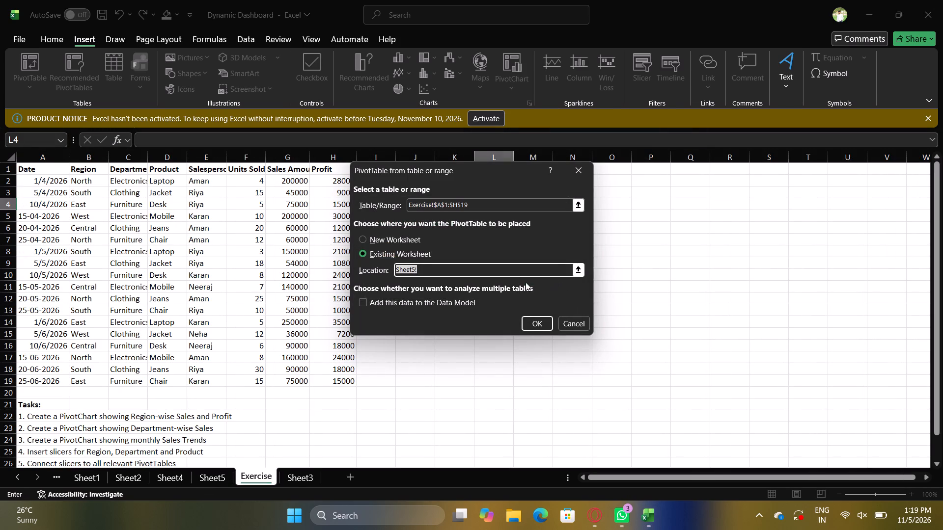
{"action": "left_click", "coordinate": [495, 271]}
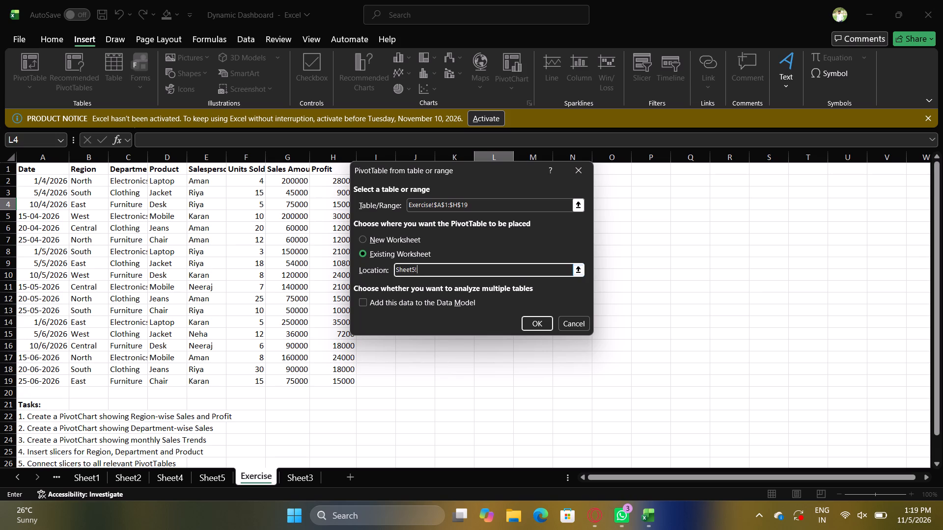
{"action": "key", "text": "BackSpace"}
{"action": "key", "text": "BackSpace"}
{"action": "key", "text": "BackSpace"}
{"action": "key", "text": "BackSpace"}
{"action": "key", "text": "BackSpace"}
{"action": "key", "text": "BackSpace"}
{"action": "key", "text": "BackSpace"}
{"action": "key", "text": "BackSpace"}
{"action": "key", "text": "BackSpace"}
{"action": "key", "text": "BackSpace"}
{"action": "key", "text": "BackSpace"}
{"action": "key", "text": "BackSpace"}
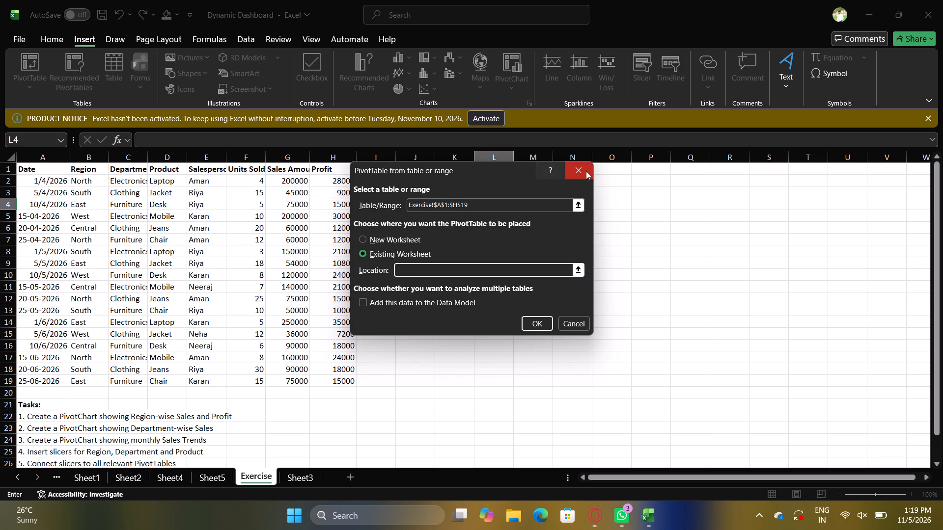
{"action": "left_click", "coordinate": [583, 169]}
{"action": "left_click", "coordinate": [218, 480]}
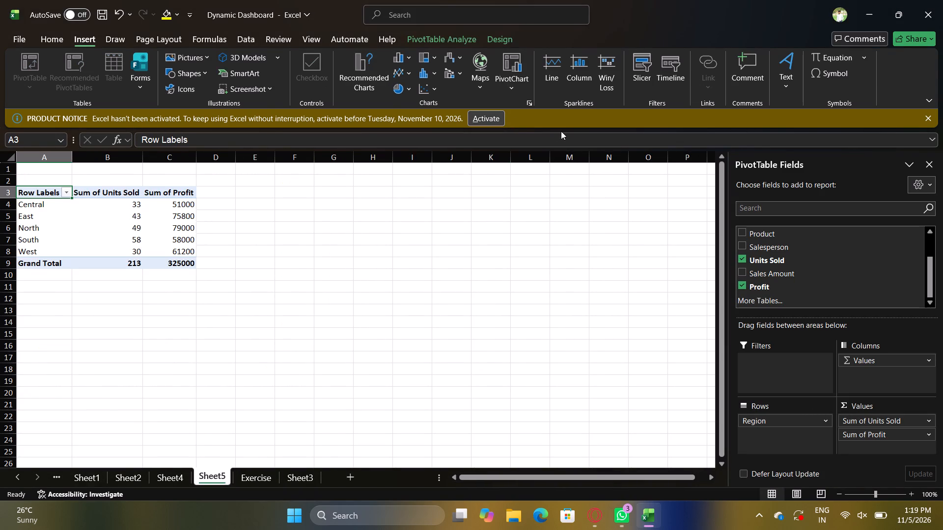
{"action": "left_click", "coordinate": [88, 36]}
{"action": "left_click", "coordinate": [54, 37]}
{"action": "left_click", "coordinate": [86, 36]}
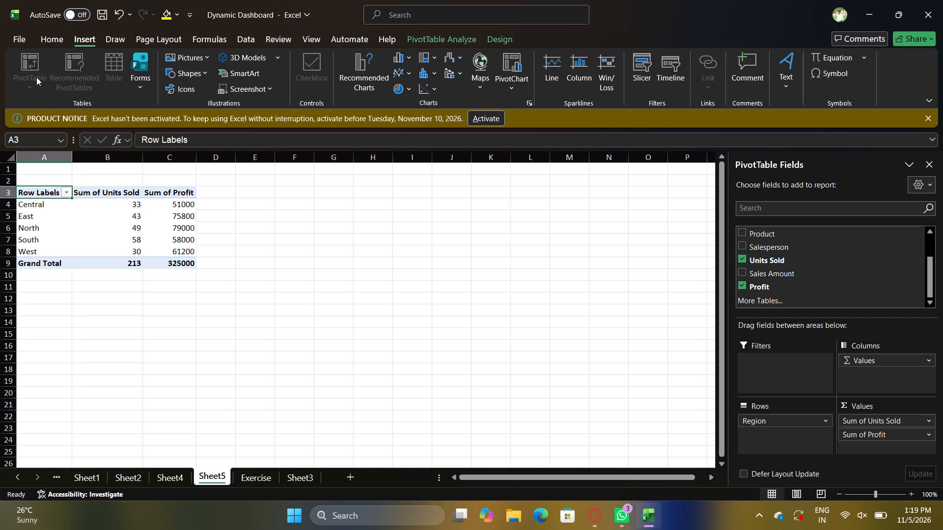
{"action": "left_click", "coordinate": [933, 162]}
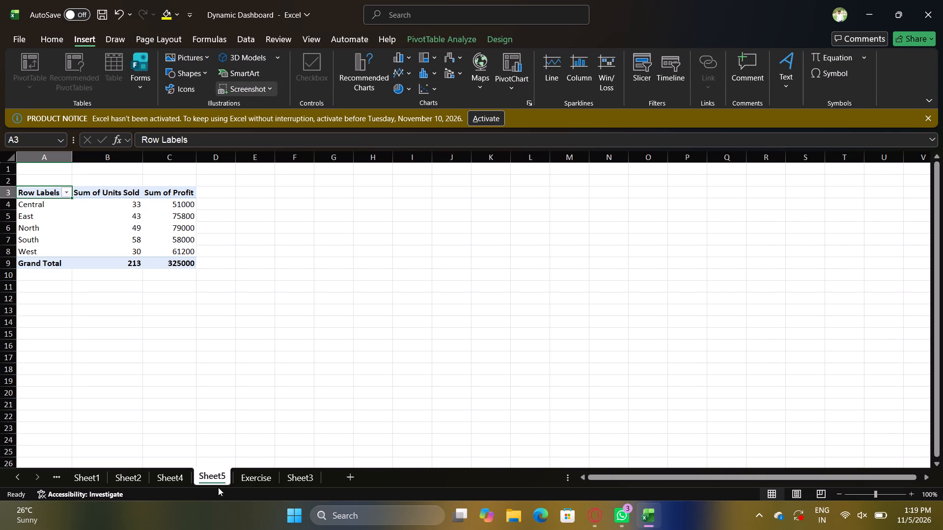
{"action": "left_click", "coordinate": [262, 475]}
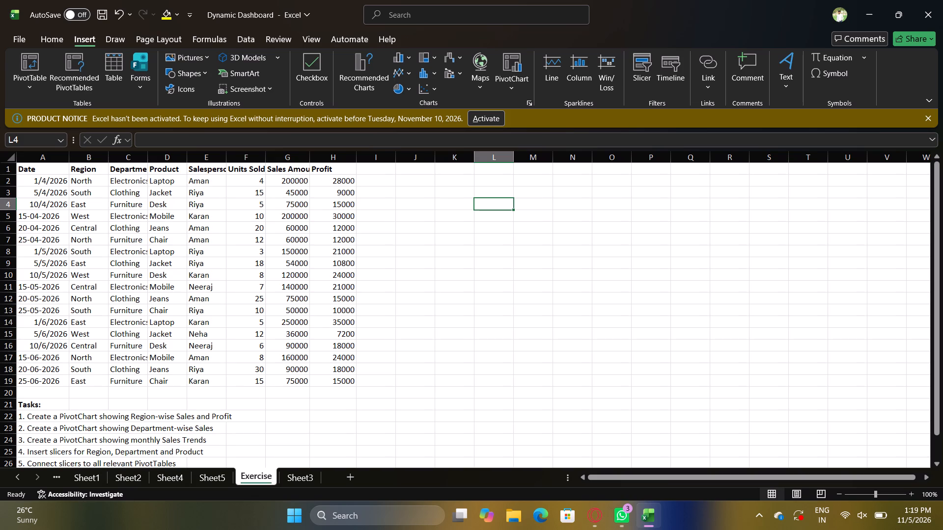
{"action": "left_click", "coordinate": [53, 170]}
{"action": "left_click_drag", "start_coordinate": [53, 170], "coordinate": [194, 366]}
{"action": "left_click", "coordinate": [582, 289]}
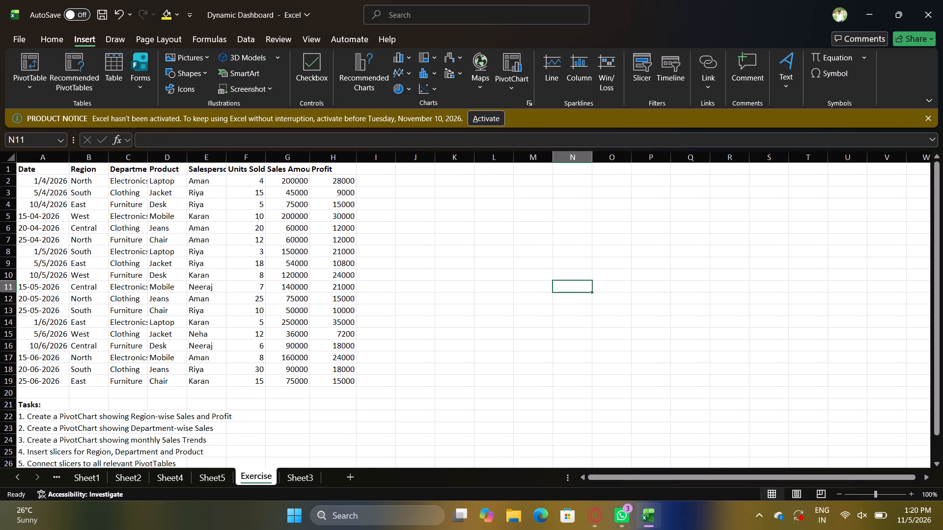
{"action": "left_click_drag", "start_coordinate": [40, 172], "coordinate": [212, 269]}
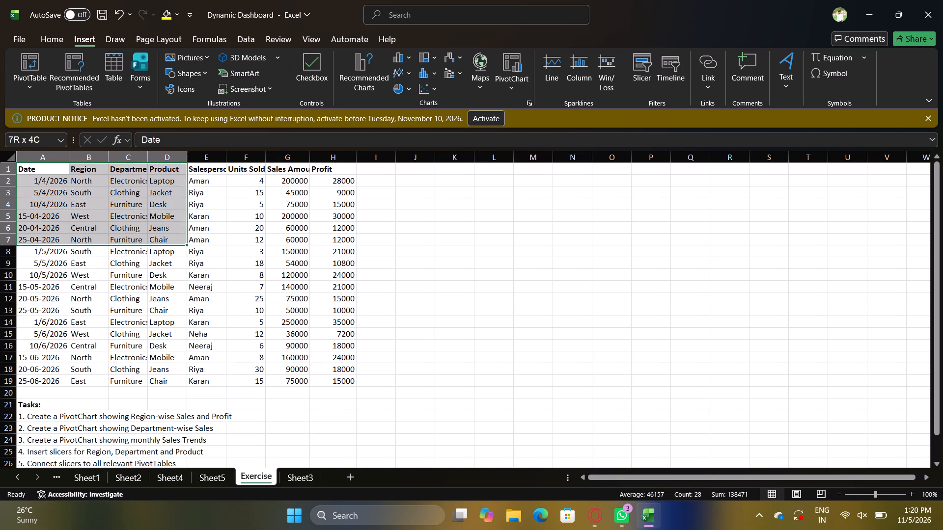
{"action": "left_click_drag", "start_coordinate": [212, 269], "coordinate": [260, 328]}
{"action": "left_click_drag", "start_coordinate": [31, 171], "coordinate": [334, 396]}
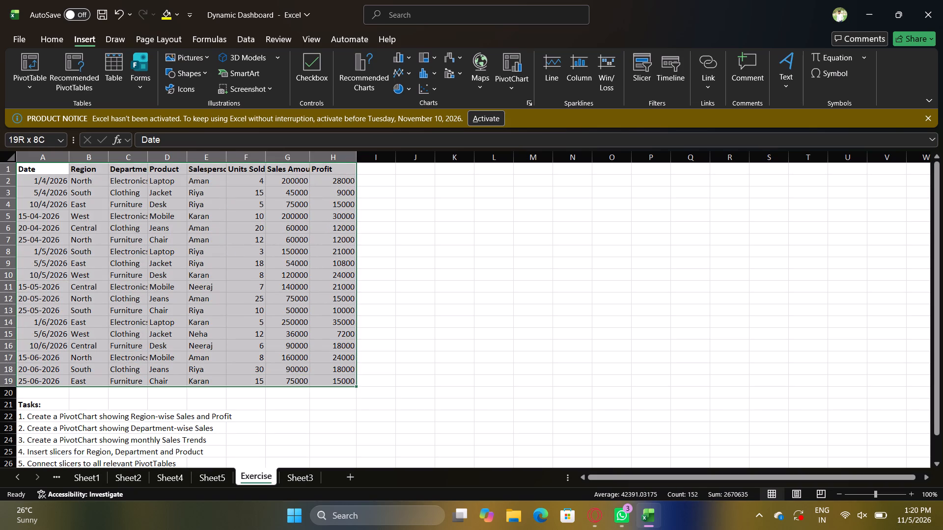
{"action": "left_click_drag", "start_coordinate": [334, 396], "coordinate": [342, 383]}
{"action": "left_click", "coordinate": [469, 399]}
Rename Sheet5 as dash board.
{"action": "left_click", "coordinate": [210, 484]}
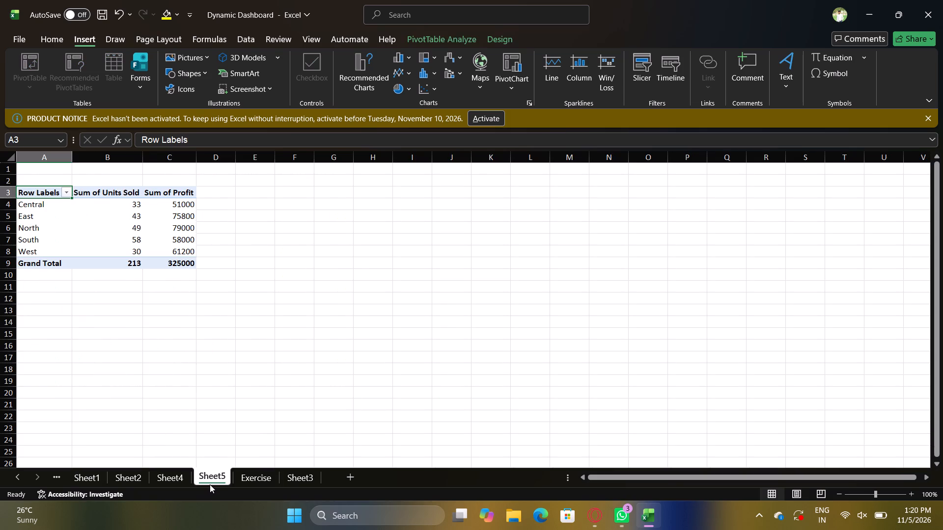
{"action": "double_click", "coordinate": [220, 479]}
{"action": "key", "text": "BackSpace"}
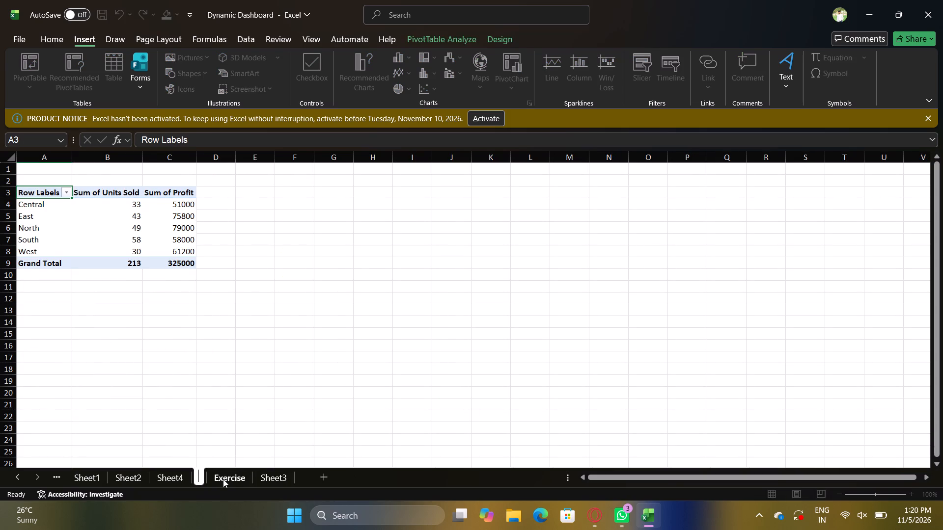
{"action": "type", "text": "dash board"}
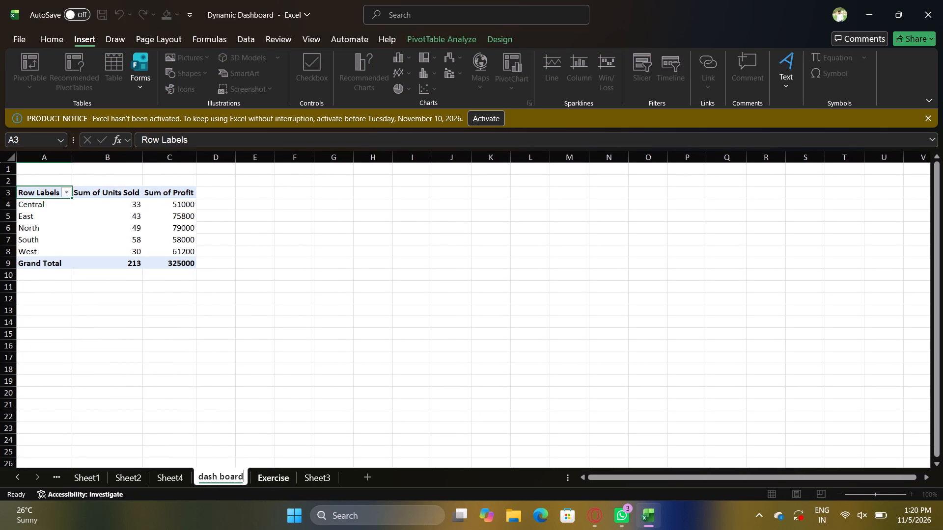
{"action": "left_click", "coordinate": [292, 441]}
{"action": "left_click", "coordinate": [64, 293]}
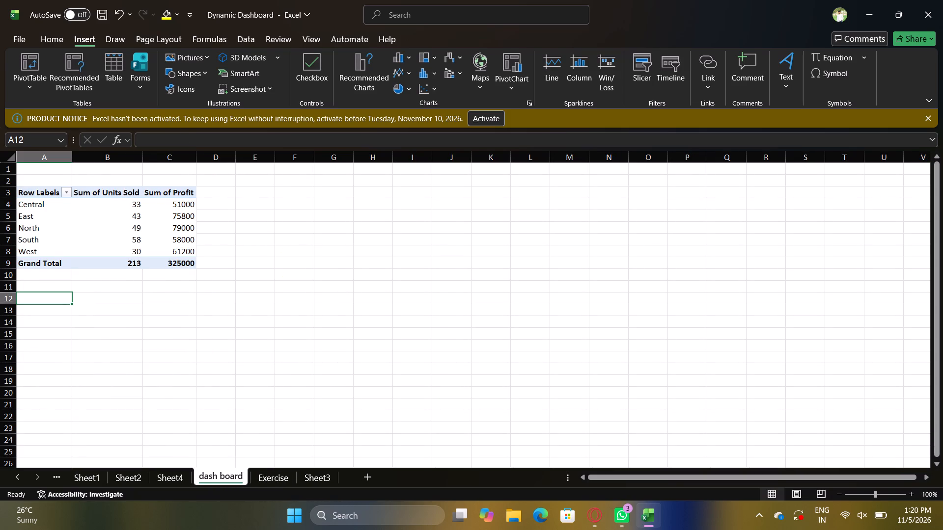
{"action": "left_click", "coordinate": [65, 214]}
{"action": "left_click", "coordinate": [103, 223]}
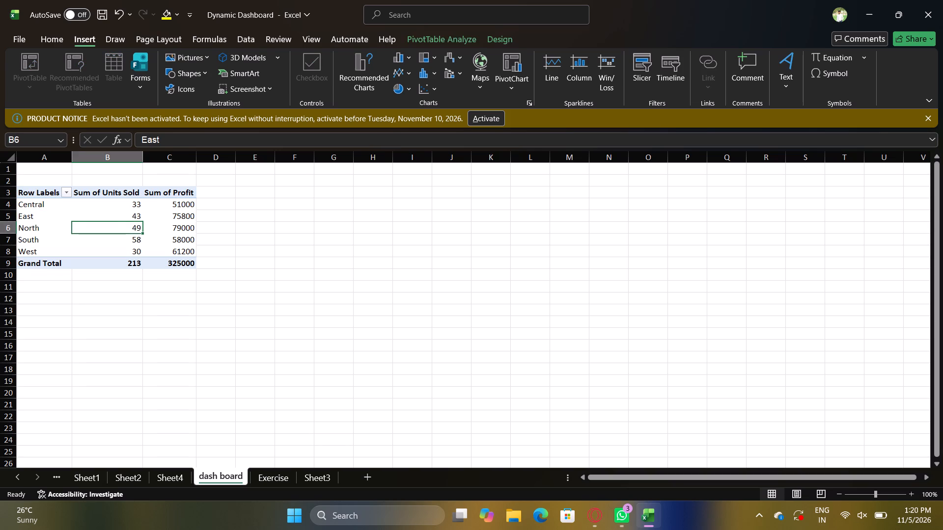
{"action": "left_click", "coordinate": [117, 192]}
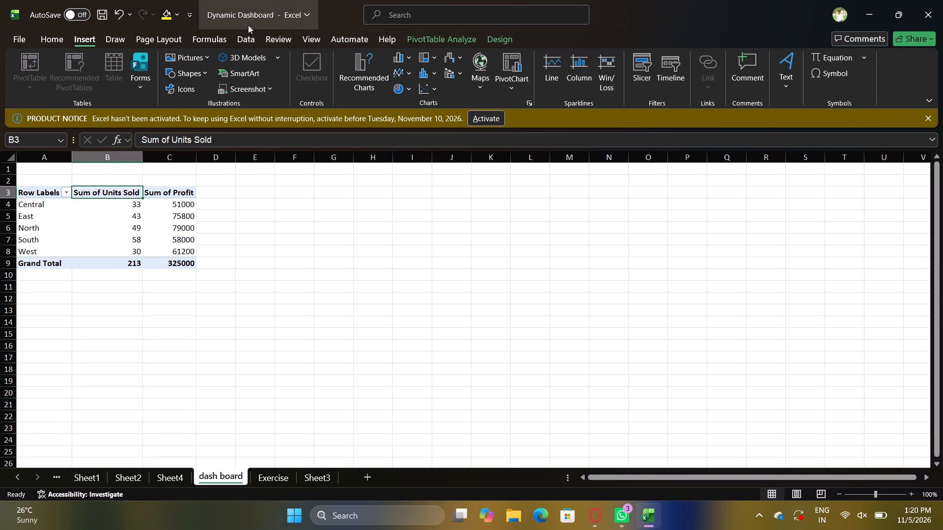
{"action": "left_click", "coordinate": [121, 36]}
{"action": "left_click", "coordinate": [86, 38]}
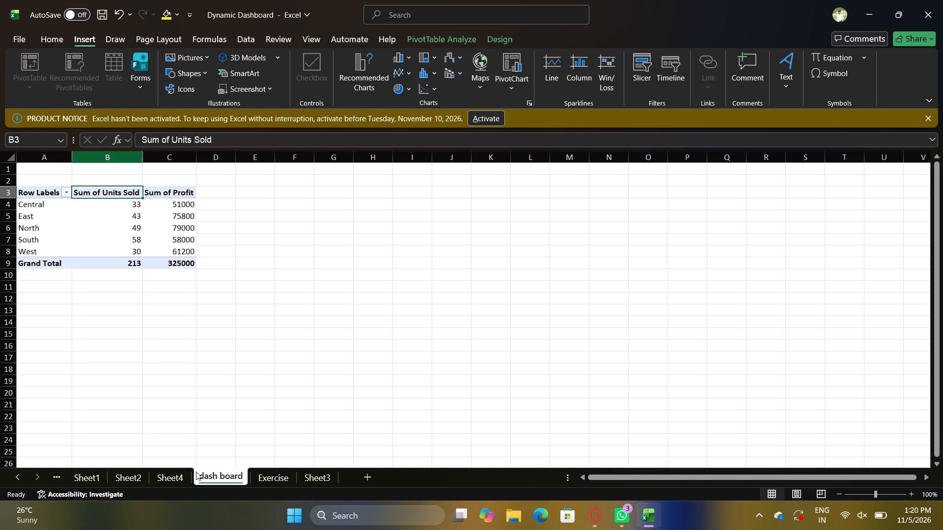
Create a PivotTable from Exercise!$A$1:$H$19 on the existing Exercise sheet at cell K21.
{"action": "left_click", "coordinate": [279, 481]}
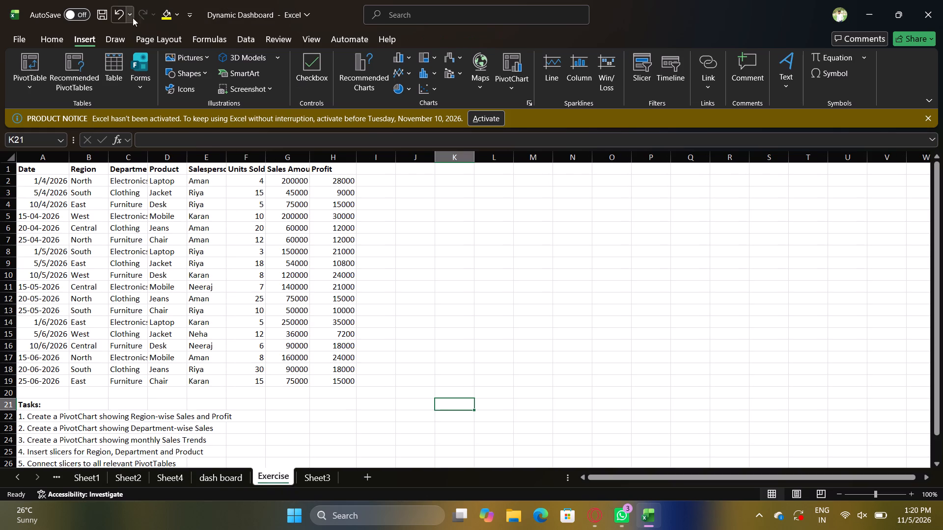
{"action": "left_click", "coordinate": [34, 70]}
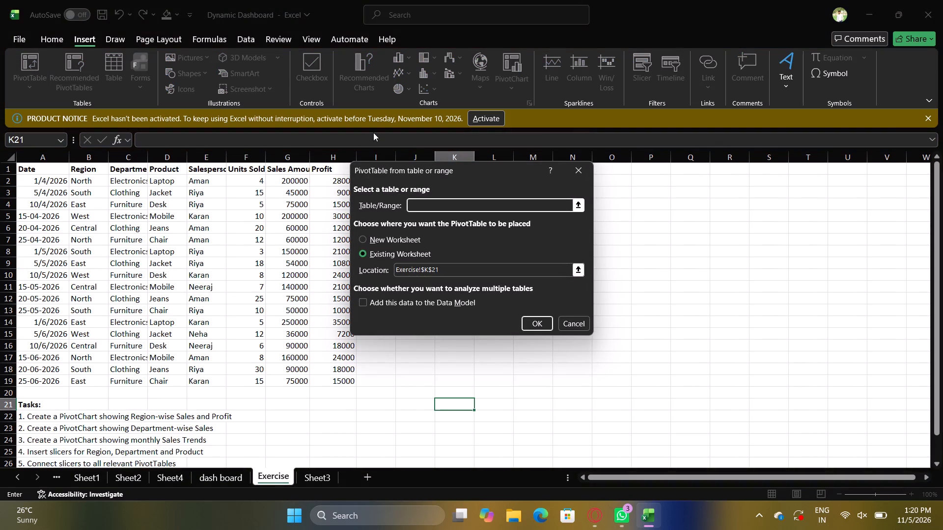
{"action": "right_click", "coordinate": [42, 169]}
{"action": "left_click_drag", "start_coordinate": [42, 169], "coordinate": [306, 373]}
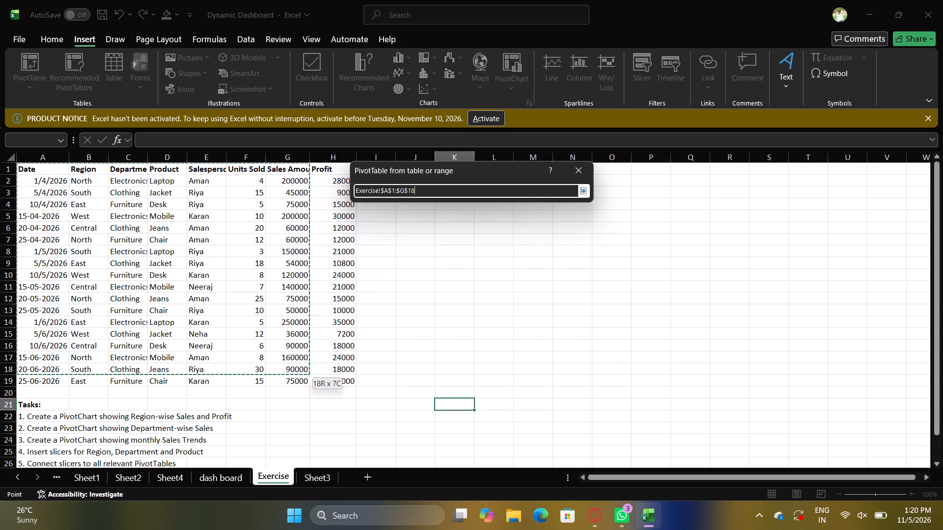
{"action": "left_click_drag", "start_coordinate": [306, 373], "coordinate": [343, 379]}
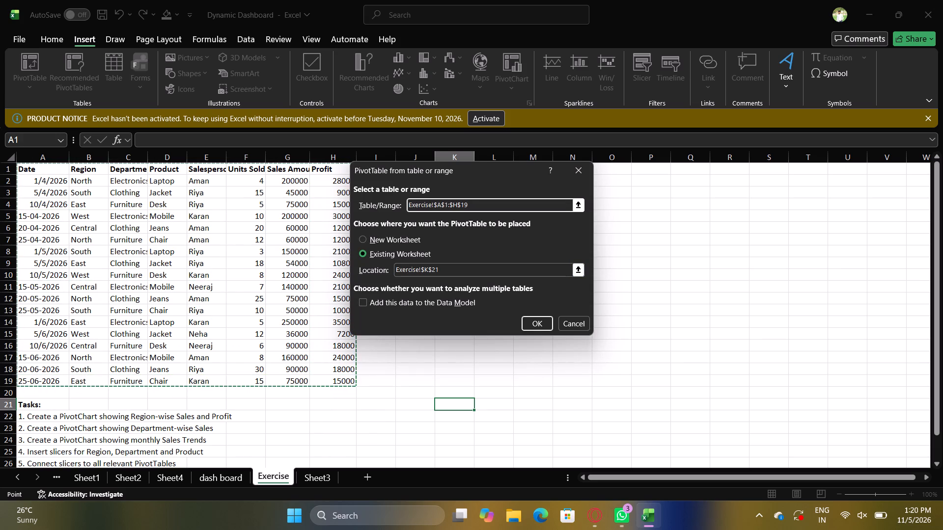
{"action": "left_click", "coordinate": [540, 326]}
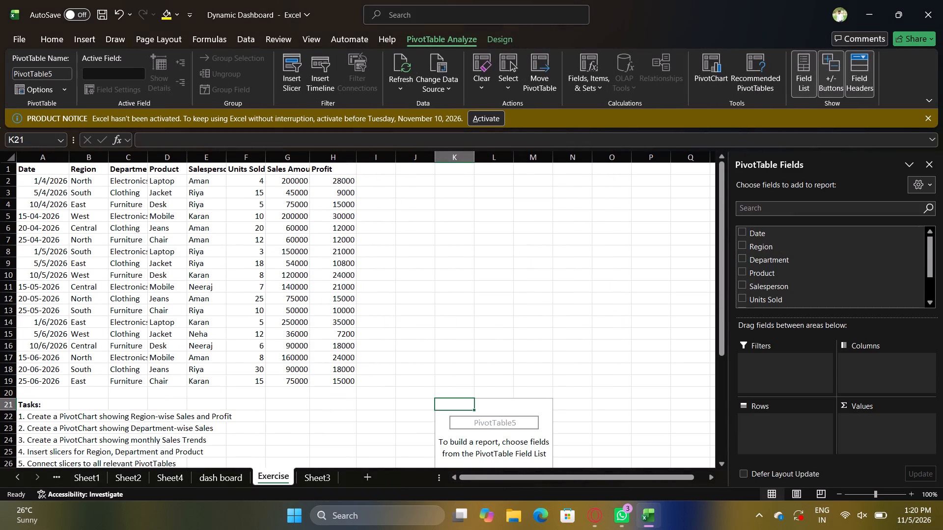
Build the Exercise sheet PivotTable with Department as rows and only Sales Amount as the summed value.
{"action": "scroll", "coordinate": [421, 398], "scroll_direction": "down", "scroll_amount": 1}
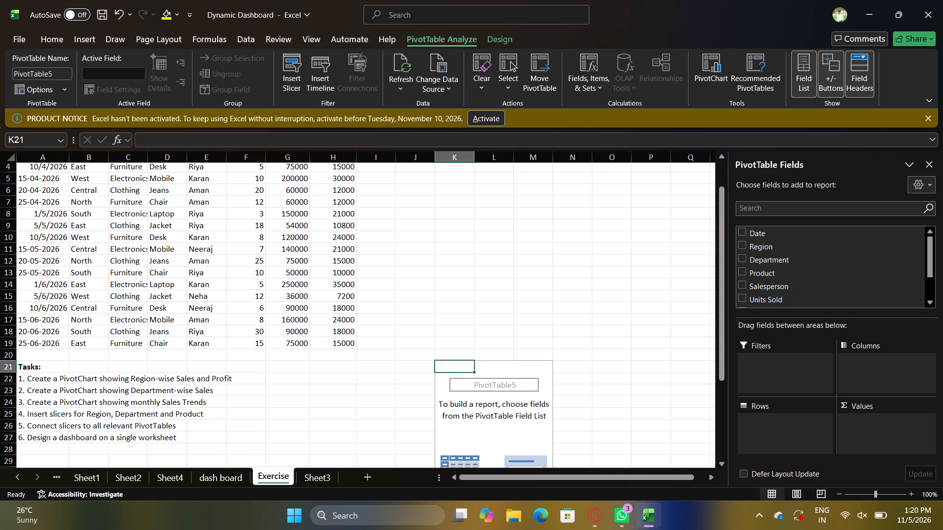
{"action": "left_click", "coordinate": [741, 259]}
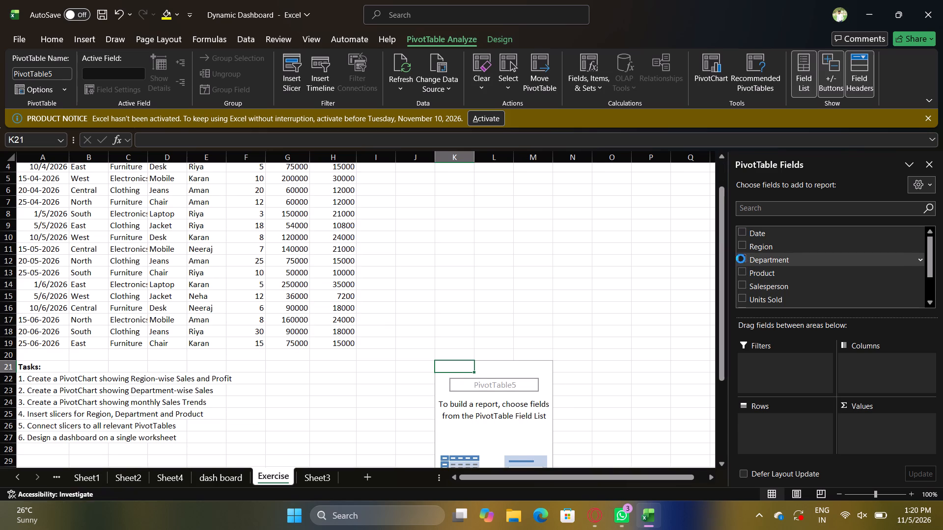
{"action": "left_click", "coordinate": [743, 298]}
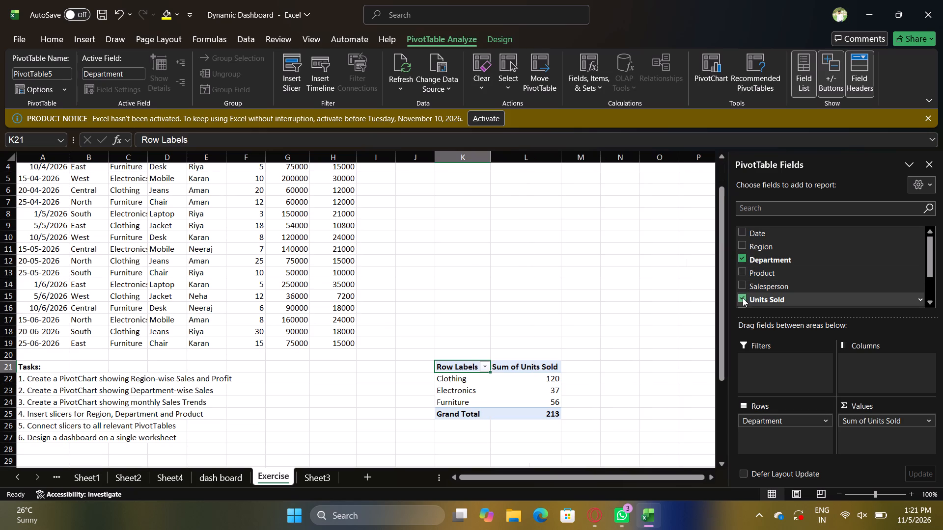
{"action": "scroll", "coordinate": [743, 298], "scroll_direction": "down", "scroll_amount": 1}
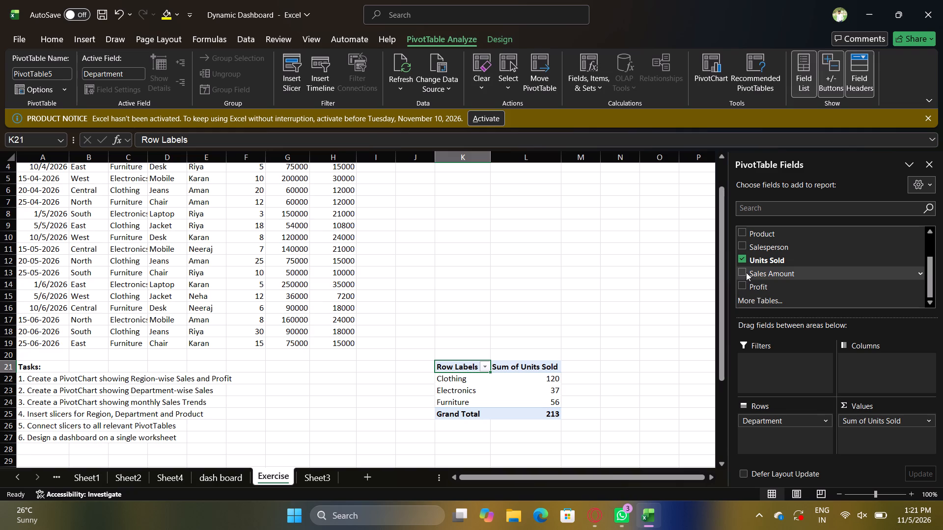
{"action": "left_click", "coordinate": [744, 272]}
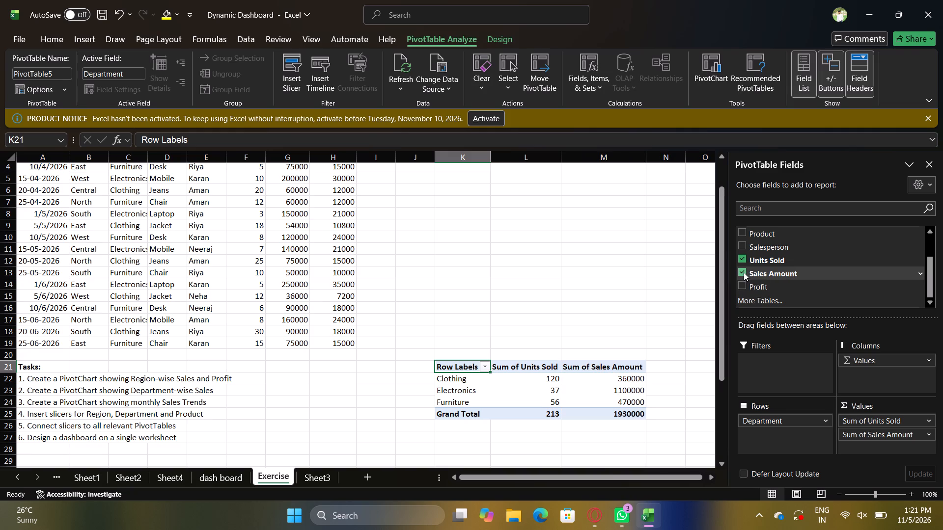
{"action": "left_click", "coordinate": [739, 262]}
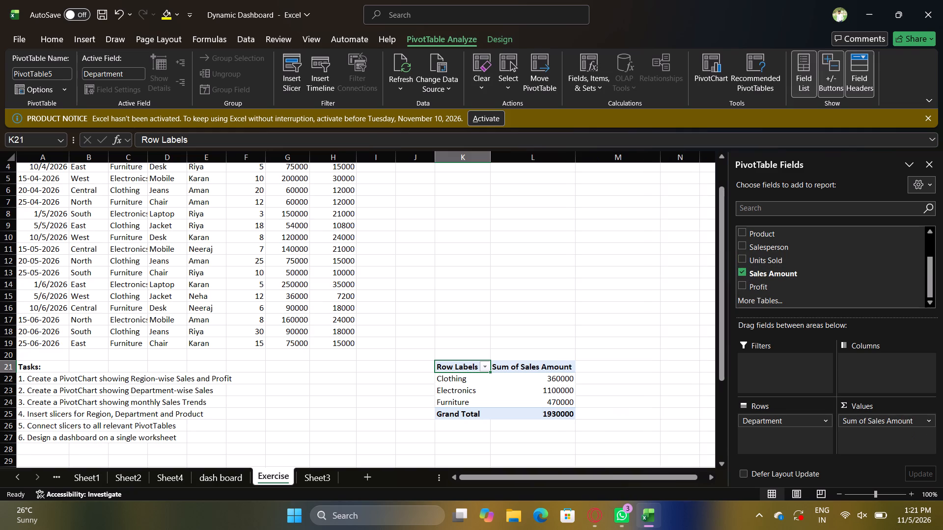
{"action": "right_click", "coordinate": [680, 373]}
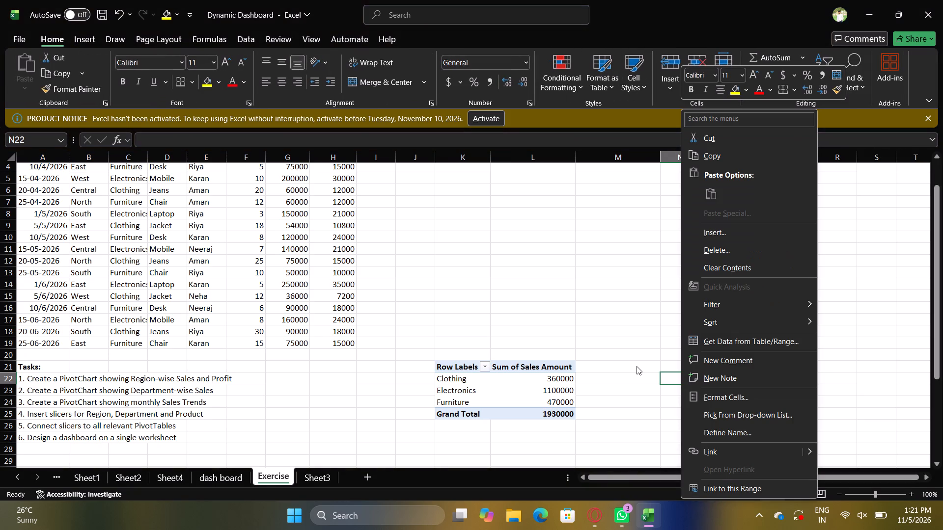
Copy the Department PivotTable from the Exercise sheet to cell A13 of the dash board sheet.
{"action": "left_click", "coordinate": [643, 338]}
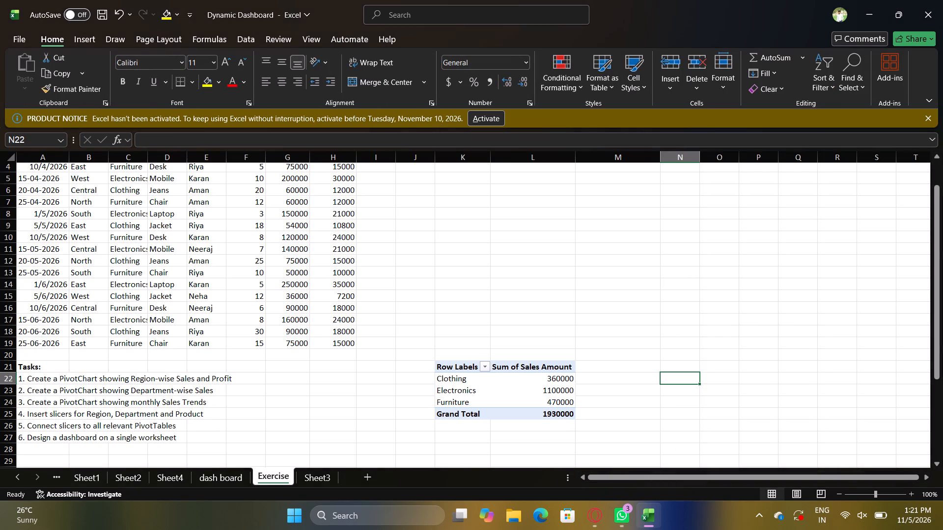
{"action": "left_click_drag", "start_coordinate": [444, 367], "coordinate": [512, 411]}
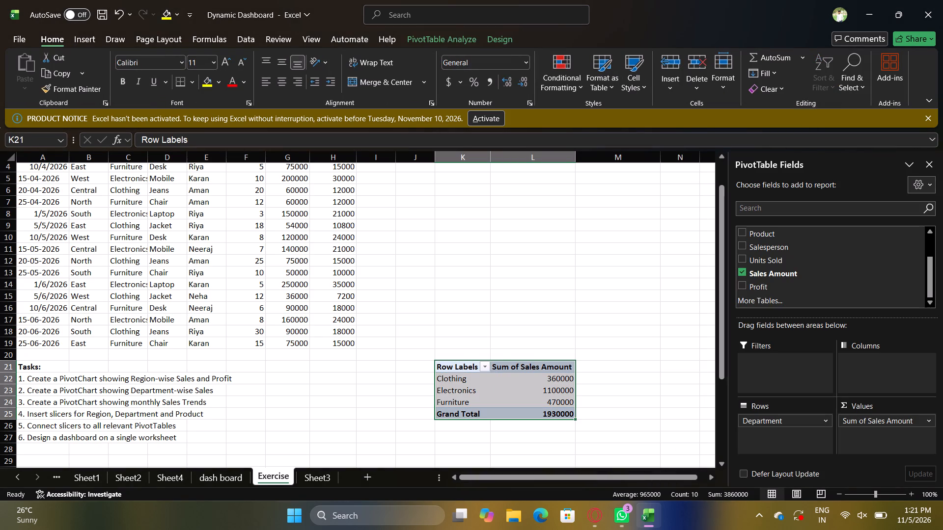
{"action": "key", "text": "ctrl+c"}
{"action": "left_click", "coordinate": [224, 477]}
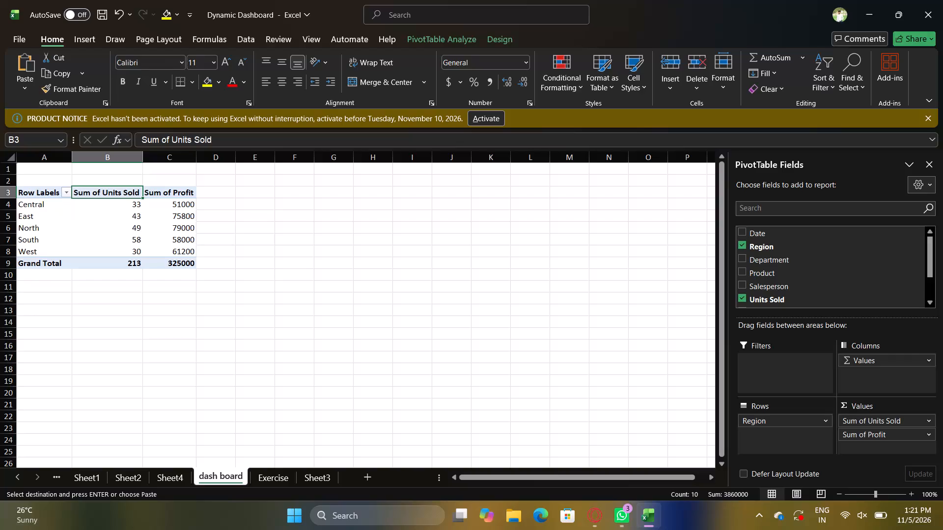
{"action": "left_click", "coordinate": [43, 310]}
{"action": "key", "text": "ctrl+v"}
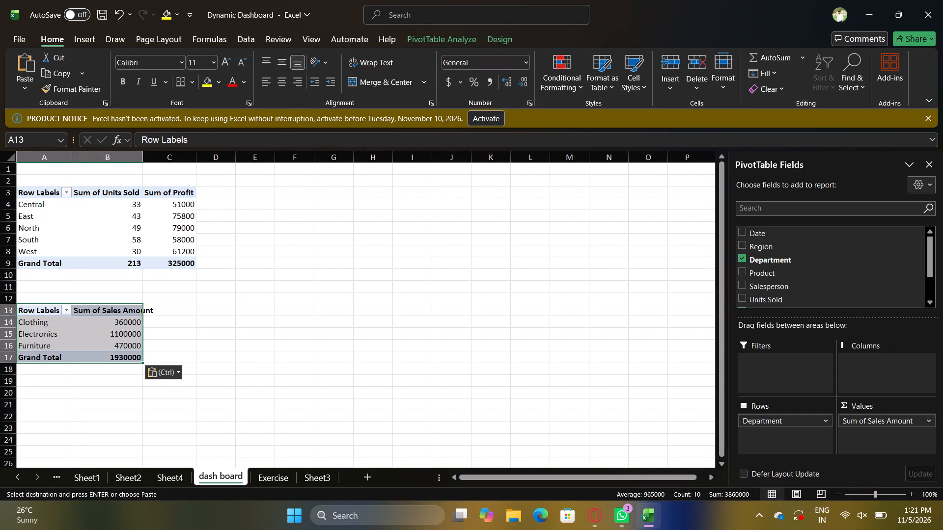
{"action": "left_click", "coordinate": [326, 288]}
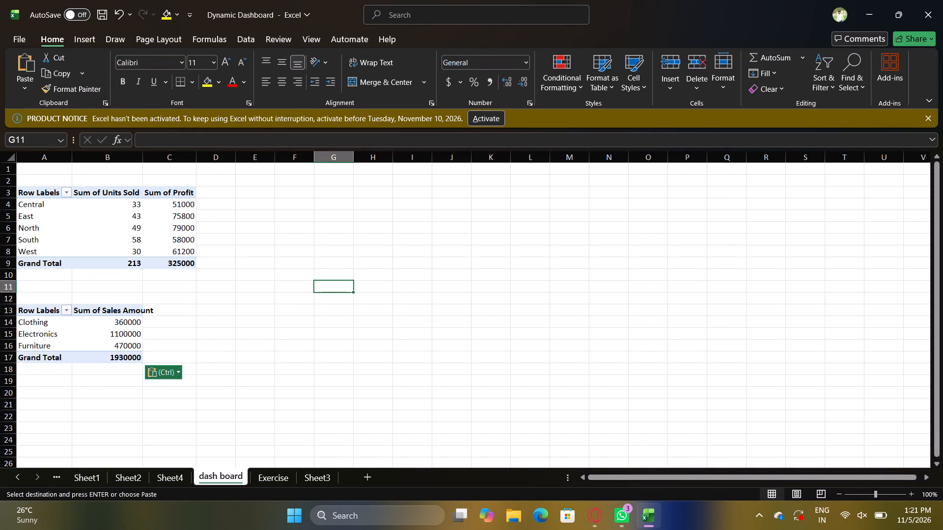
Create a PivotTable from Exercise!$A$1:$H$19 on the existing Exercise sheet at cell M21.
{"action": "left_click", "coordinate": [281, 479]}
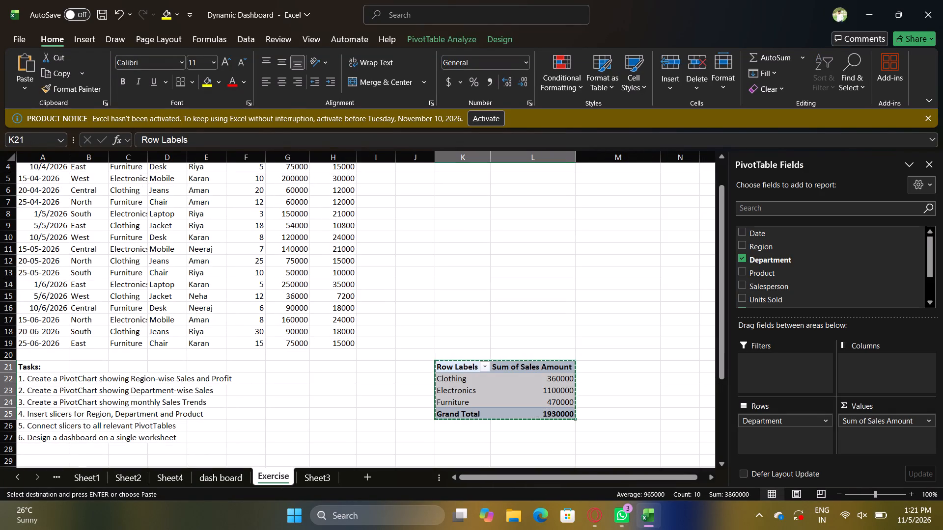
{"action": "left_click", "coordinate": [635, 371]}
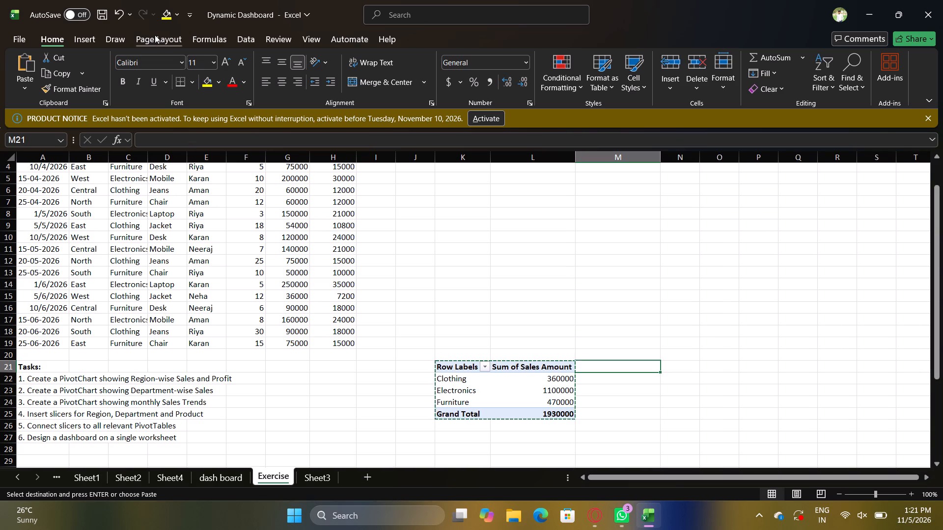
{"action": "left_click", "coordinate": [93, 39]}
{"action": "left_click", "coordinate": [38, 72]}
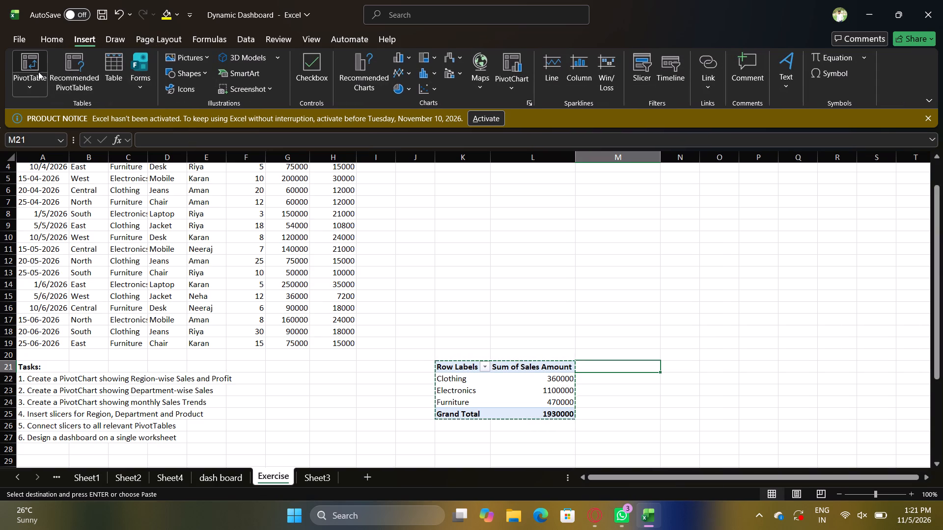
{"action": "scroll", "coordinate": [153, 200], "scroll_direction": "up", "scroll_amount": 3}
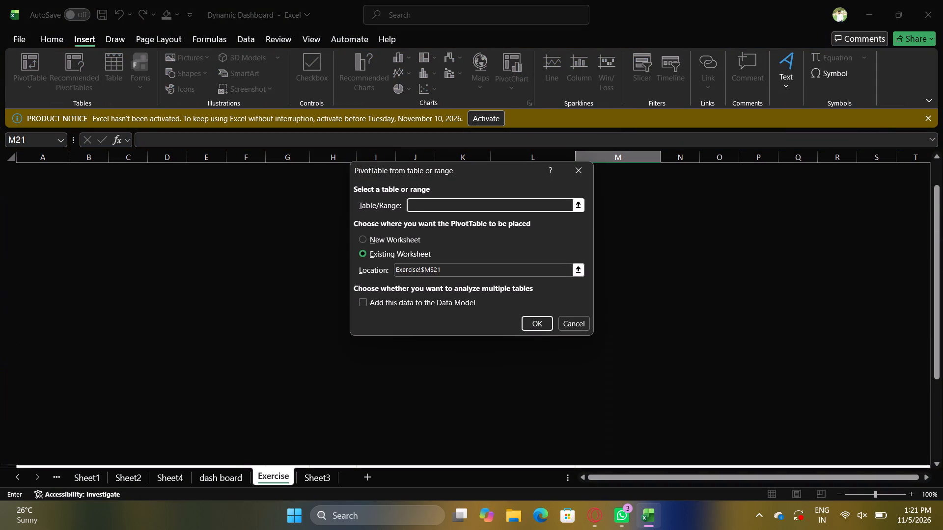
{"action": "scroll", "coordinate": [153, 200], "scroll_direction": "up", "scroll_amount": 1}
{"action": "scroll", "coordinate": [153, 200], "scroll_direction": "down", "scroll_amount": 5}
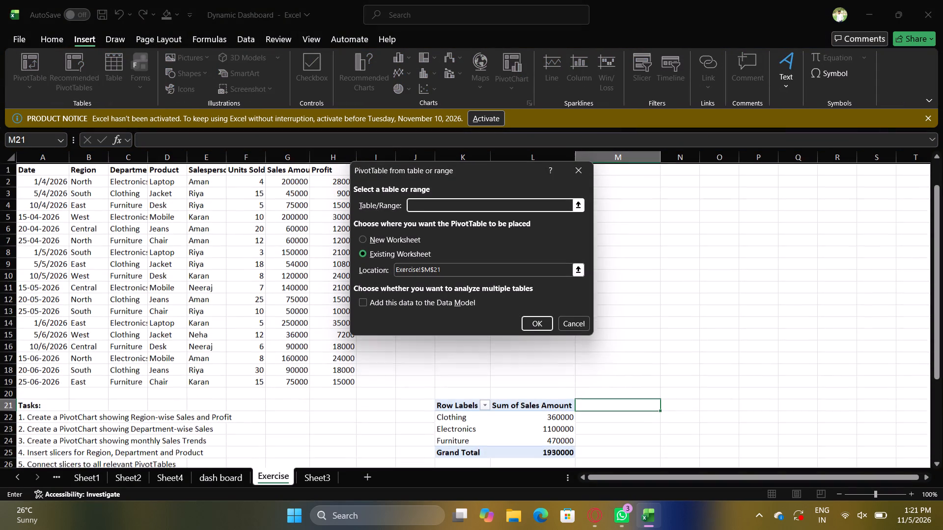
{"action": "scroll", "coordinate": [153, 200], "scroll_direction": "up", "scroll_amount": 1}
{"action": "left_click_drag", "start_coordinate": [58, 169], "coordinate": [62, 171]}
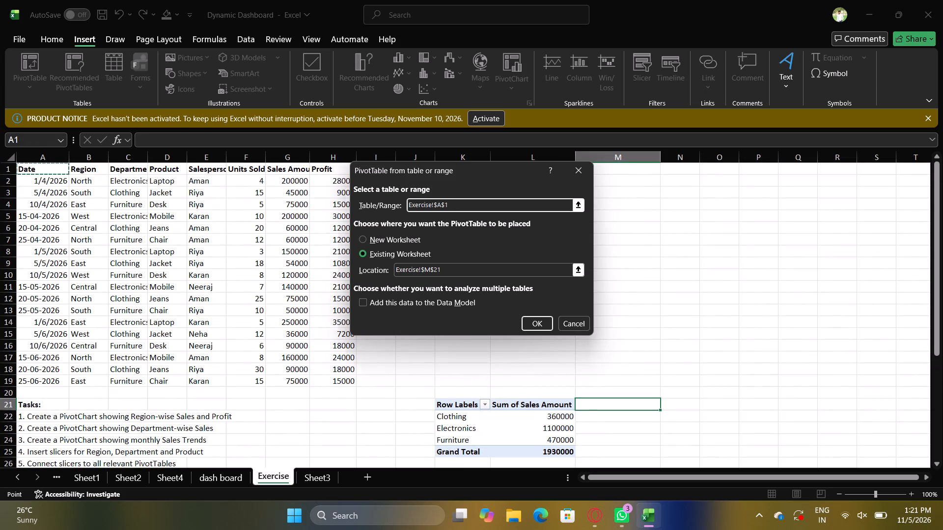
{"action": "left_click_drag", "start_coordinate": [62, 171], "coordinate": [327, 379]}
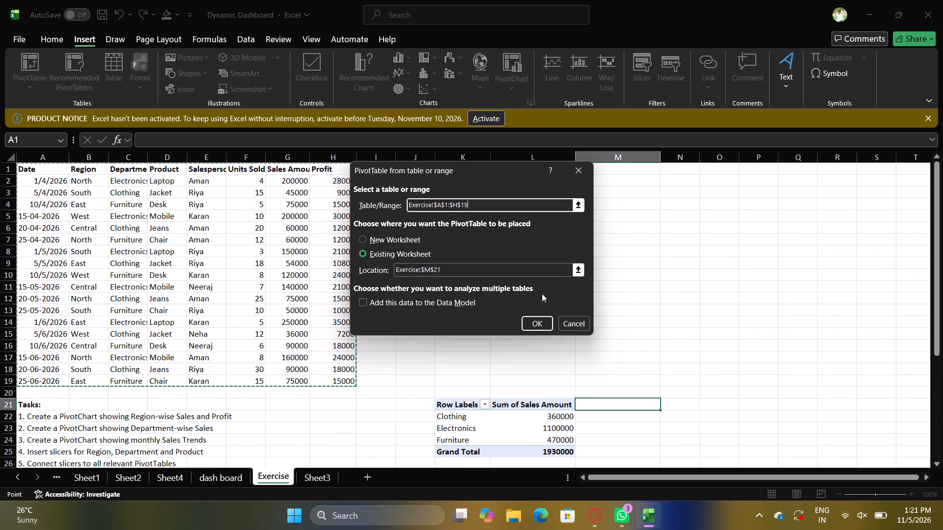
{"action": "left_click", "coordinate": [530, 322]}
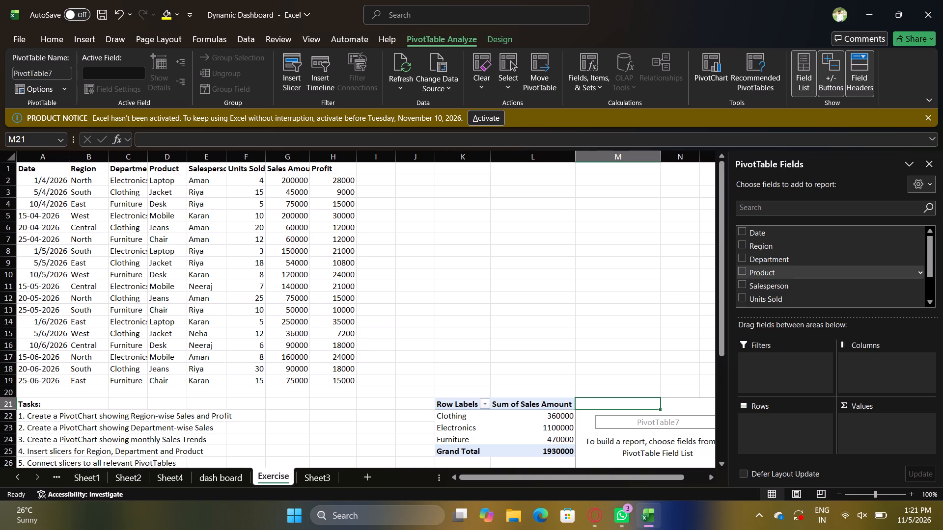
Build the new PivotTable at M21 with Salesperson as rows and Sales Amount as the summed value.
{"action": "scroll", "coordinate": [745, 289], "scroll_direction": "down", "scroll_amount": 1}
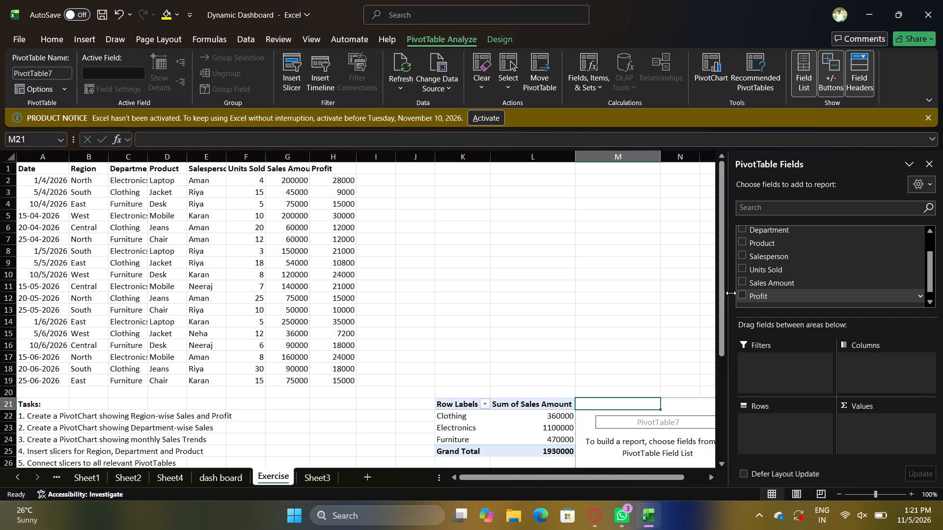
{"action": "left_click", "coordinate": [742, 255]}
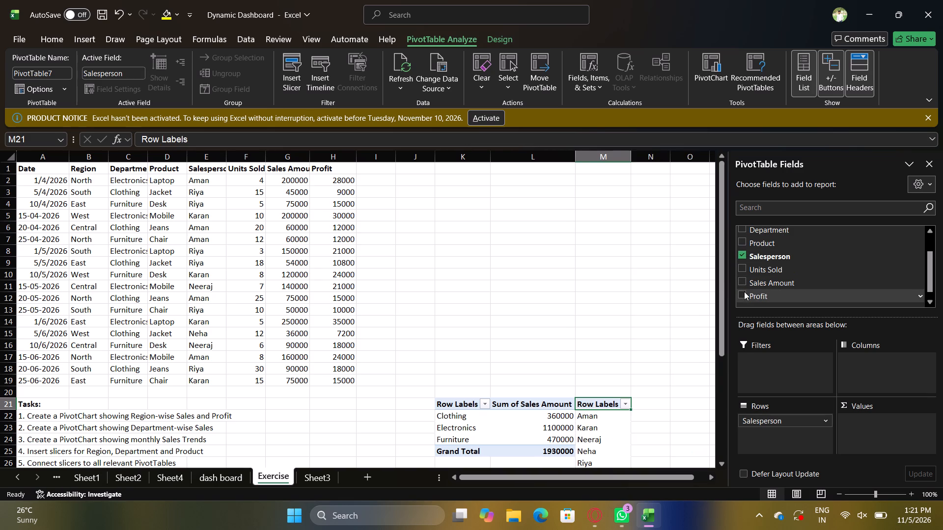
{"action": "left_click", "coordinate": [742, 282]}
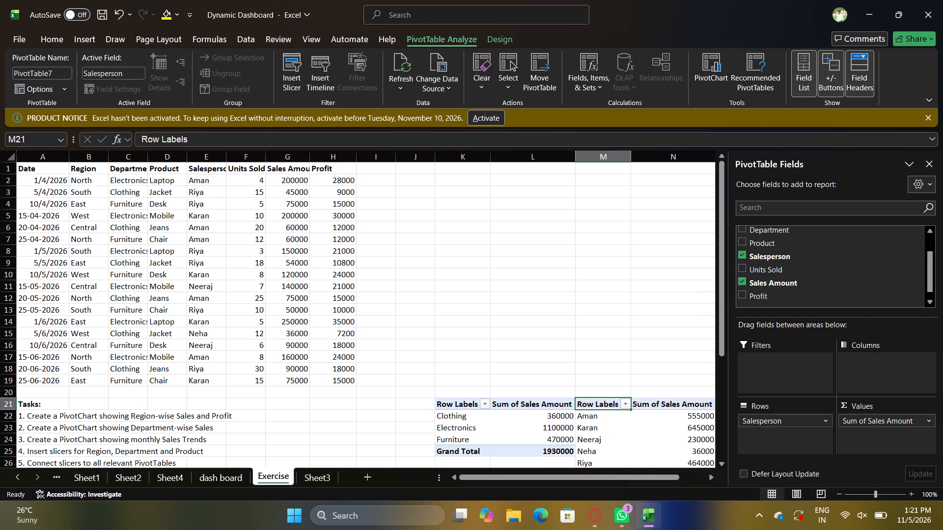
{"action": "left_click", "coordinate": [696, 265]}
Copy the Salesperson PivotTable from the Exercise sheet to cell A21 of the dash board sheet.
{"action": "scroll", "coordinate": [679, 317], "scroll_direction": "down", "scroll_amount": 2}
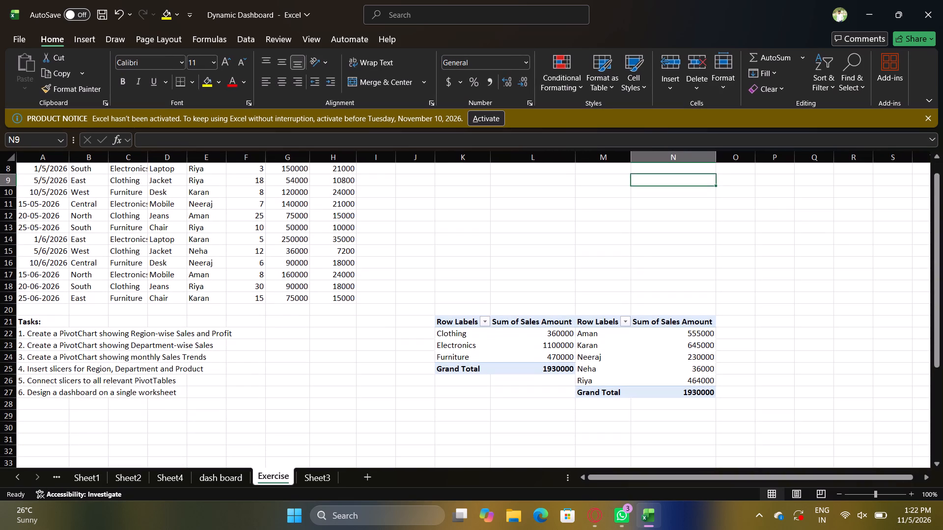
{"action": "left_click_drag", "start_coordinate": [610, 323], "coordinate": [657, 399]}
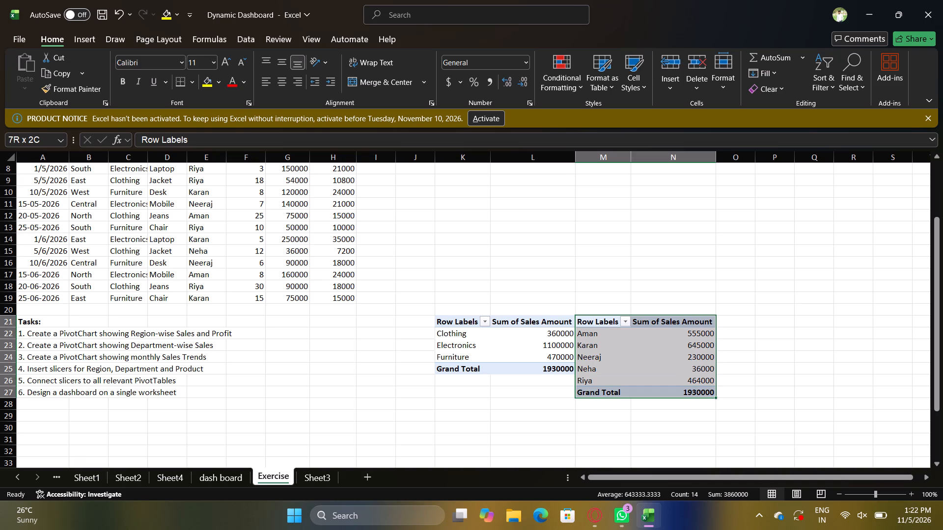
{"action": "left_click_drag", "start_coordinate": [657, 399], "coordinate": [660, 389]}
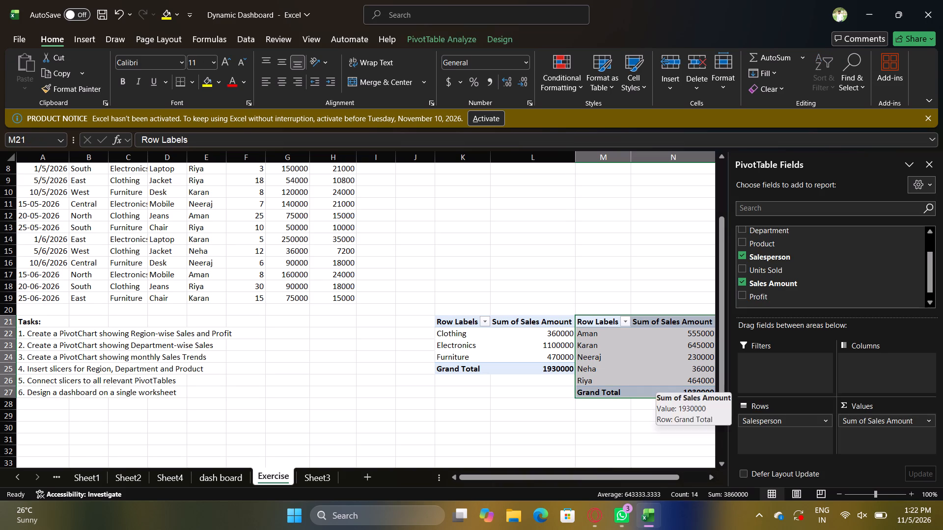
{"action": "key", "text": "ctrl+c"}
{"action": "left_click", "coordinate": [235, 475]}
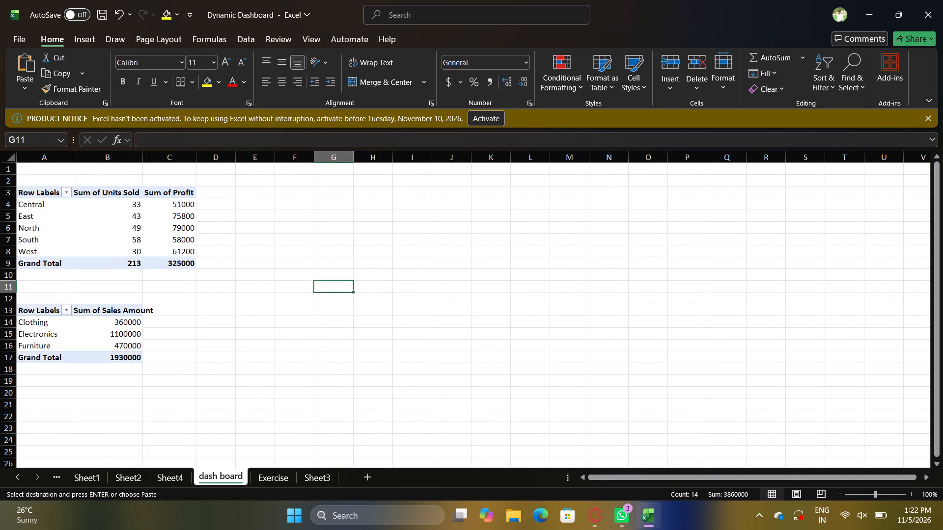
{"action": "left_click", "coordinate": [55, 407]}
{"action": "key", "text": "ctrl+v"}
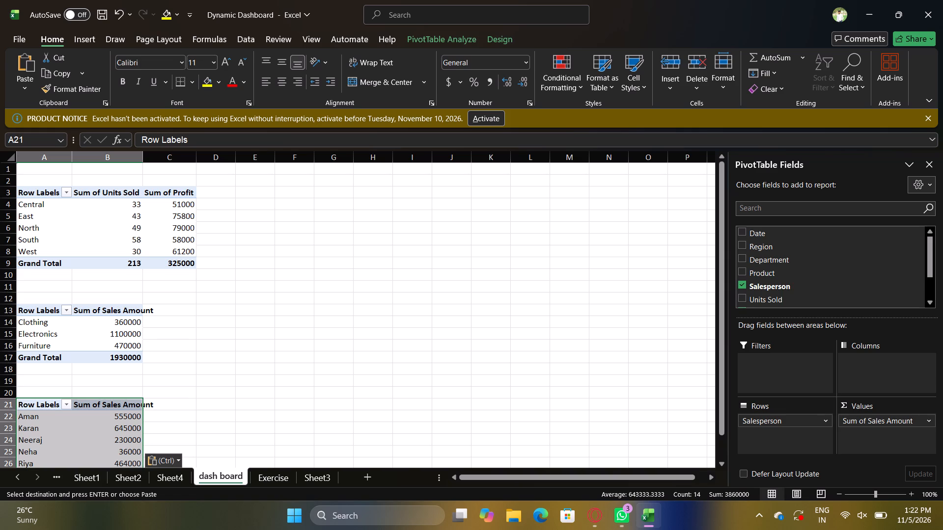
{"action": "scroll", "coordinate": [256, 278], "scroll_direction": "down", "scroll_amount": 1}
{"action": "right_click", "coordinate": [256, 278]}
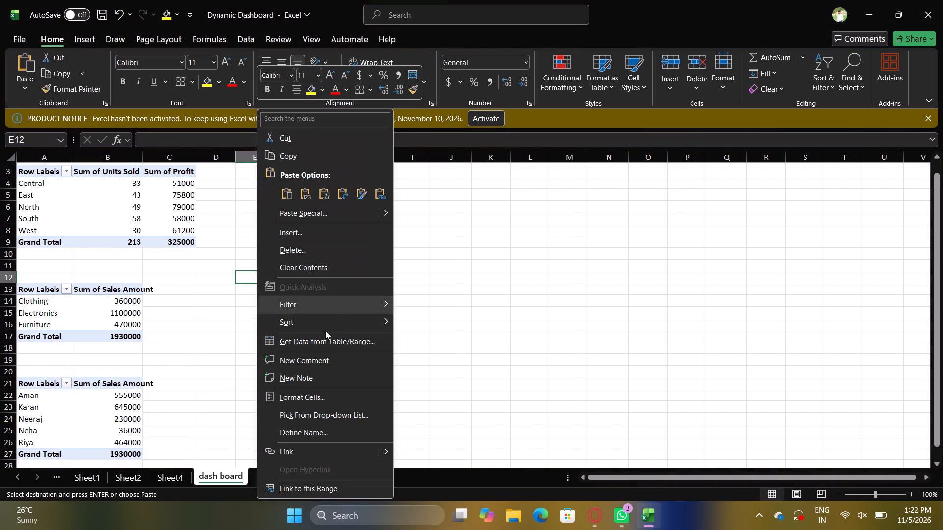
{"action": "left_click", "coordinate": [472, 279]}
Insert Region, Department and Product slicers for the Salesperson PivotTable on the Exercise sheet.
{"action": "left_click", "coordinate": [270, 479]}
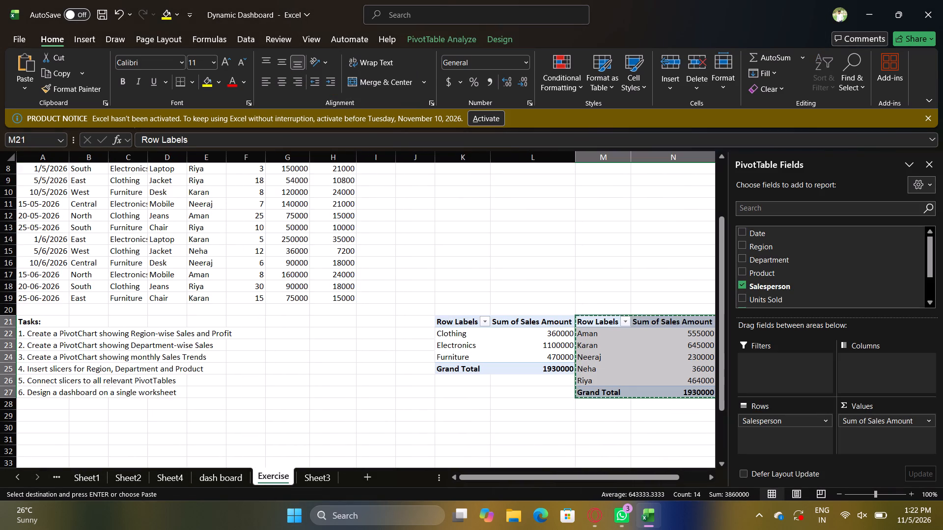
{"action": "left_click", "coordinate": [94, 41]}
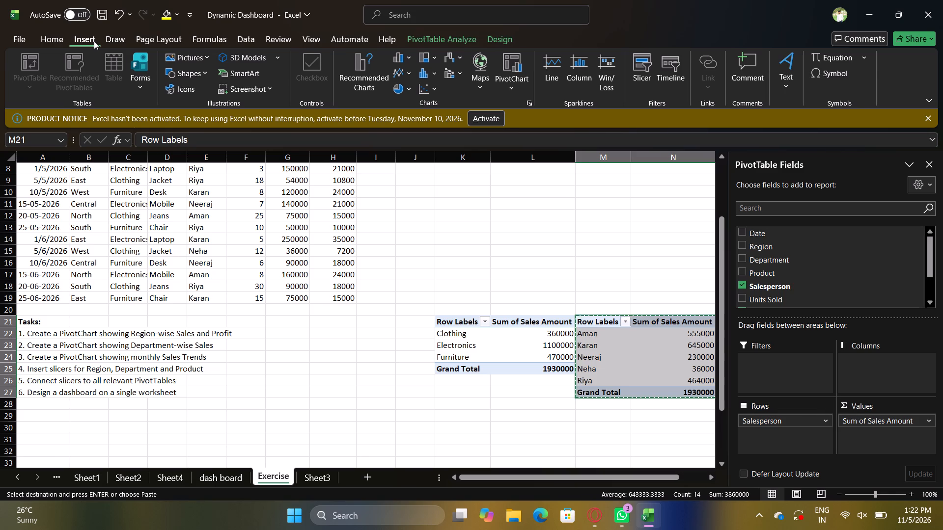
{"action": "left_click", "coordinate": [638, 65]}
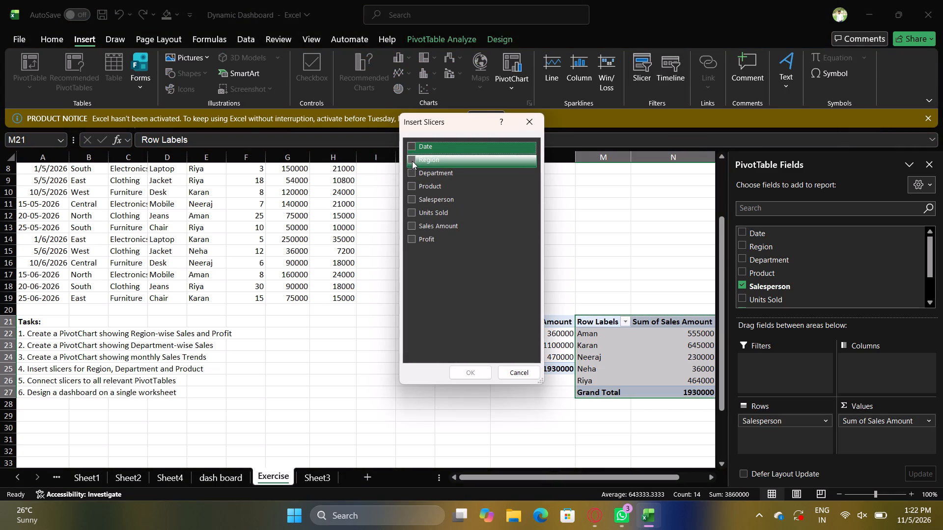
{"action": "left_click", "coordinate": [412, 162]}
{"action": "left_click", "coordinate": [412, 174]}
{"action": "left_click", "coordinate": [412, 183]}
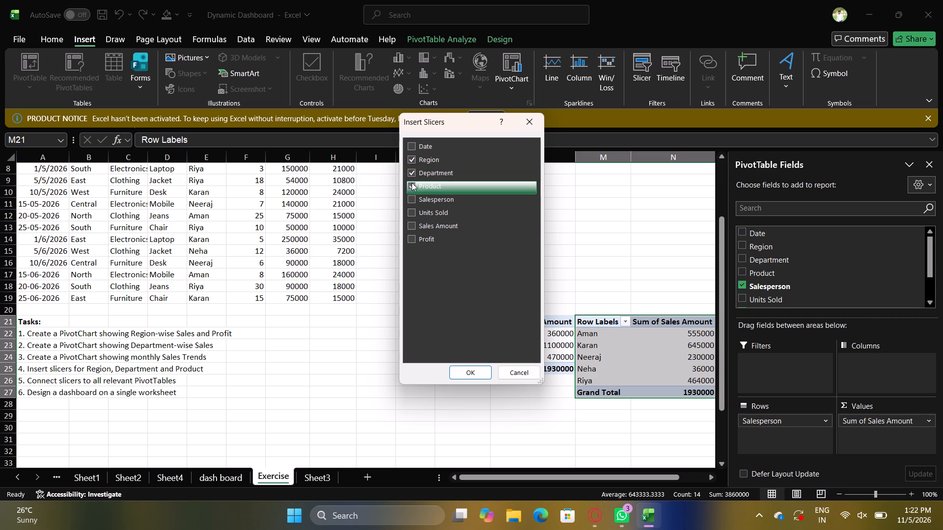
{"action": "left_click", "coordinate": [480, 374]}
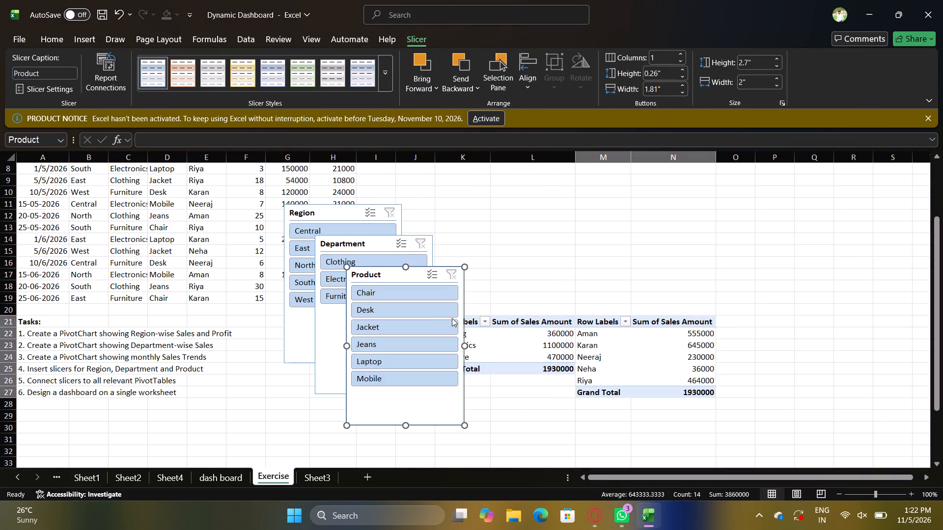
Move the Product slicer away from the Region and Department slicers, to about columns L to N from row 8.
{"action": "left_click", "coordinate": [395, 277]}
{"action": "left_click_drag", "start_coordinate": [395, 277], "coordinate": [588, 181]}
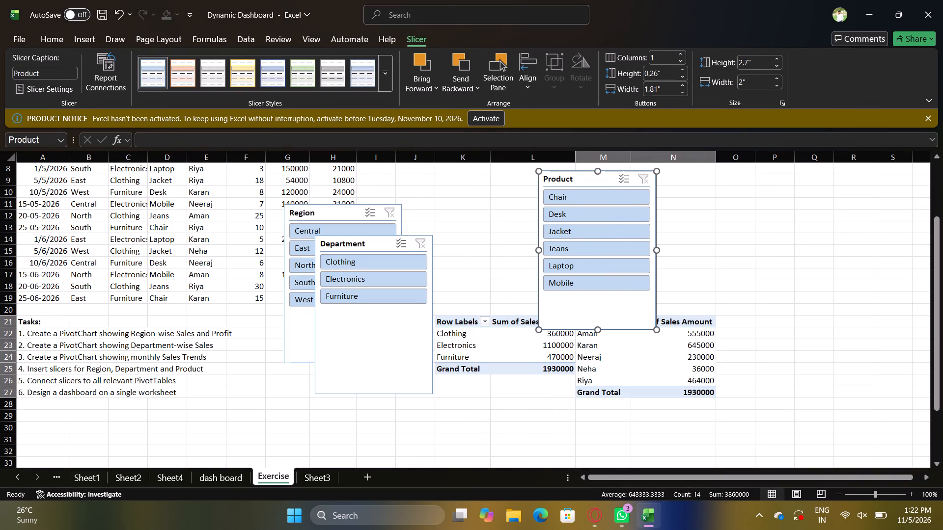
Copy the Product slicer to the dash board sheet and place it beside the PivotTables, starting at about cell D13.
{"action": "key", "text": "ctrl+c"}
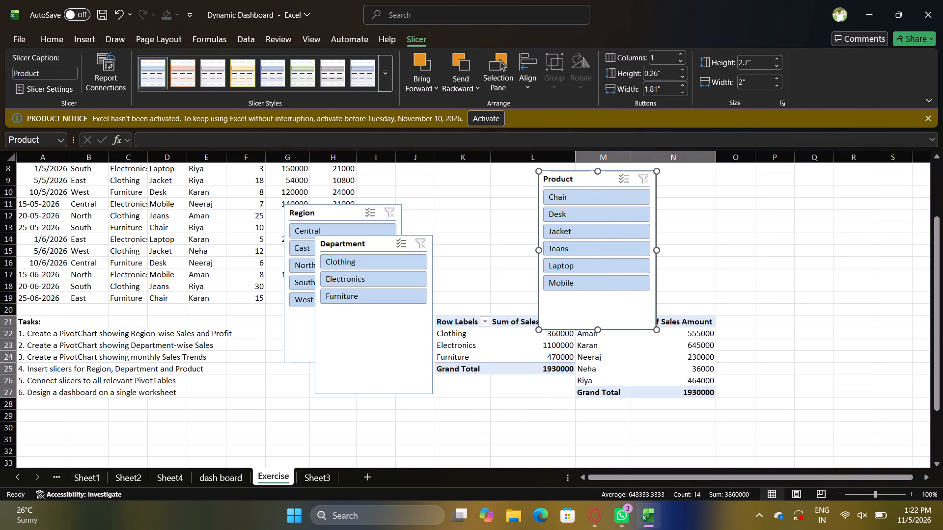
{"action": "right_click", "coordinate": [586, 180]}
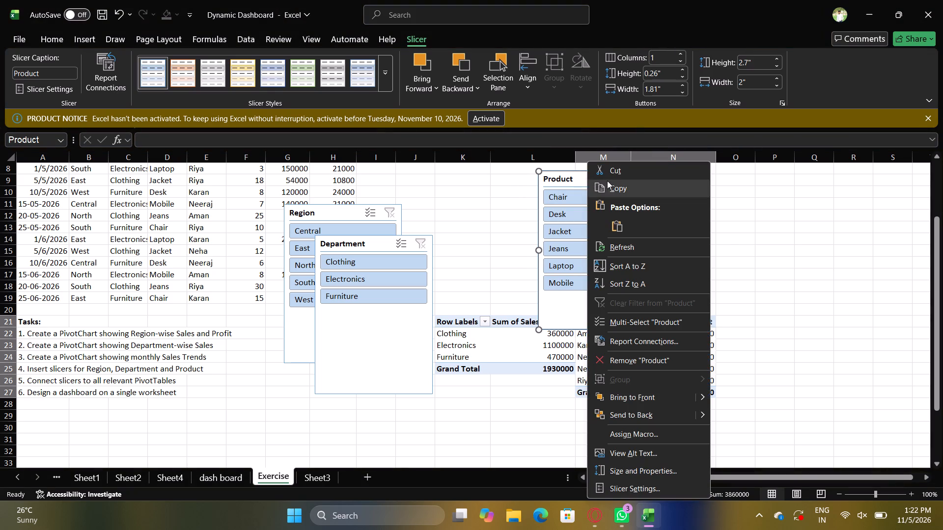
{"action": "left_click", "coordinate": [608, 182]}
{"action": "left_click", "coordinate": [234, 477]}
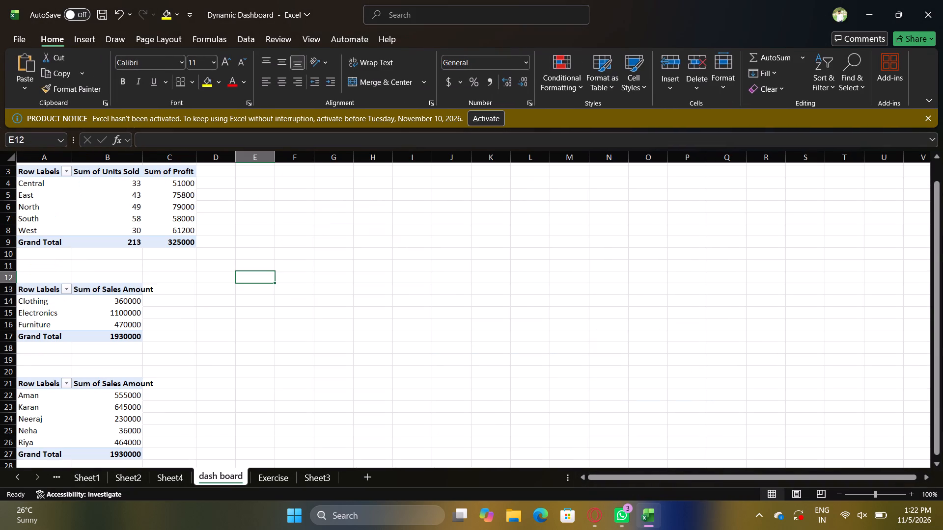
{"action": "left_click", "coordinate": [255, 331]}
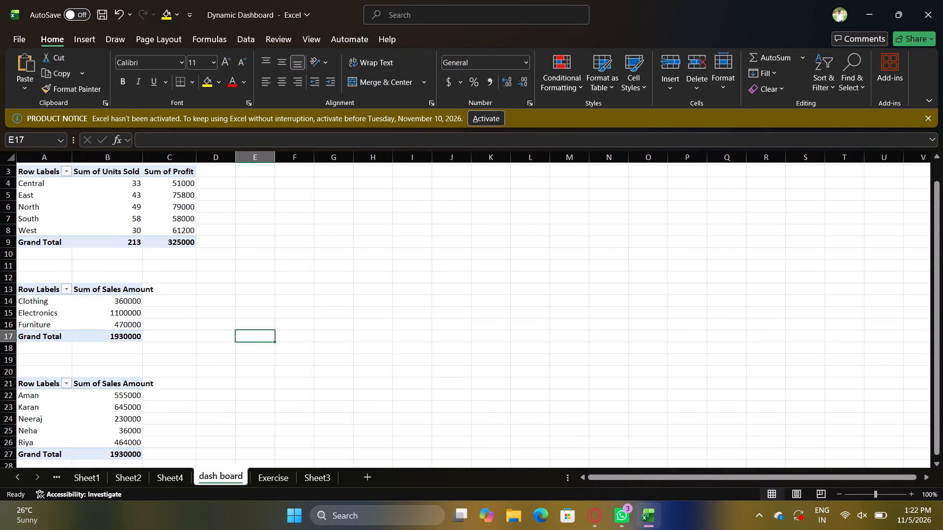
{"action": "left_click", "coordinate": [255, 331]}
{"action": "key", "text": "ctrl+v"}
{"action": "left_click_drag", "start_coordinate": [259, 338], "coordinate": [219, 290]}
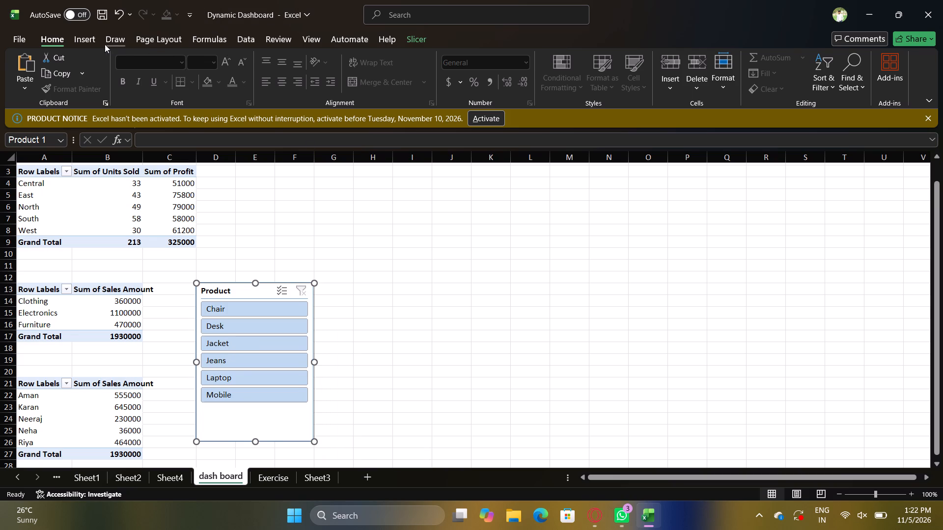
Copy the Department slicer from the Exercise sheet to the dash board sheet, placing it beside the Product slicer at cell H13.
{"action": "left_click", "coordinate": [92, 41]}
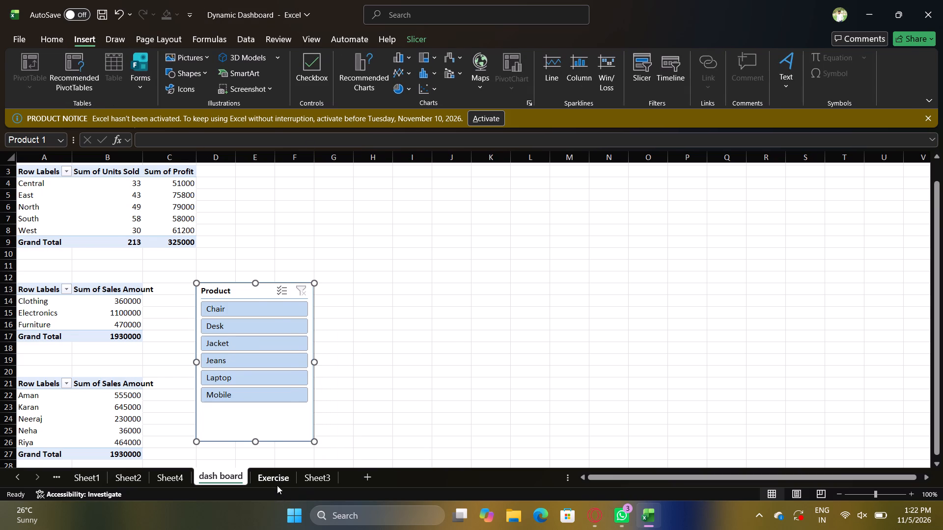
{"action": "left_click", "coordinate": [280, 483]}
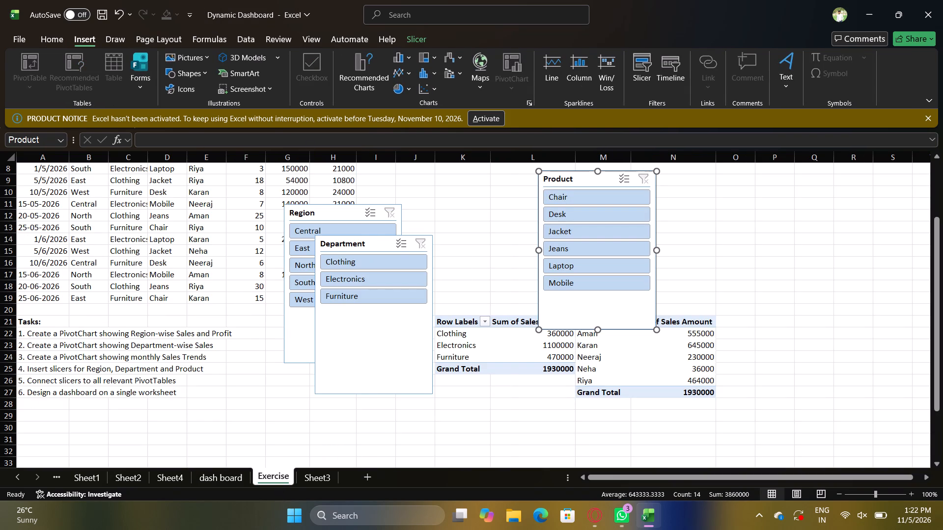
{"action": "right_click", "coordinate": [370, 244]}
{"action": "left_click", "coordinate": [407, 190]}
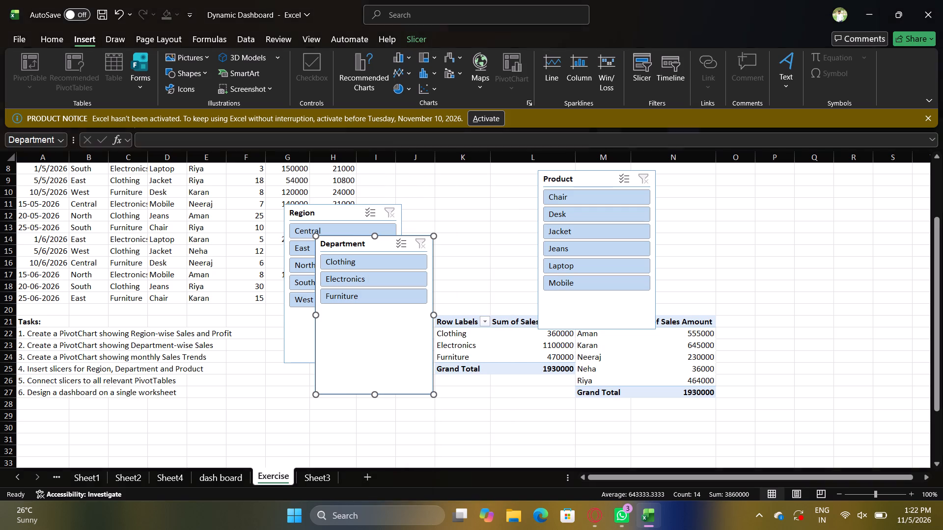
{"action": "left_click", "coordinate": [230, 485]}
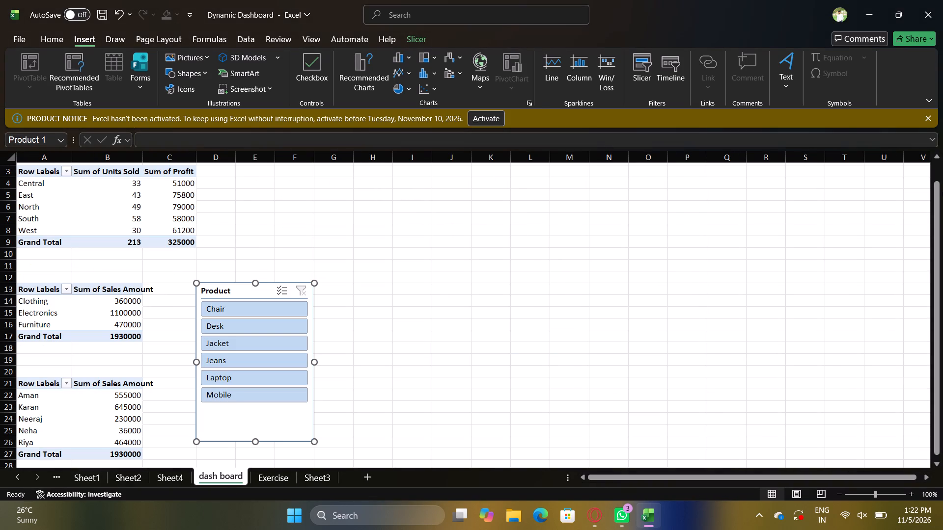
{"action": "left_click", "coordinate": [382, 292]}
{"action": "key", "text": "ctrl+v"}
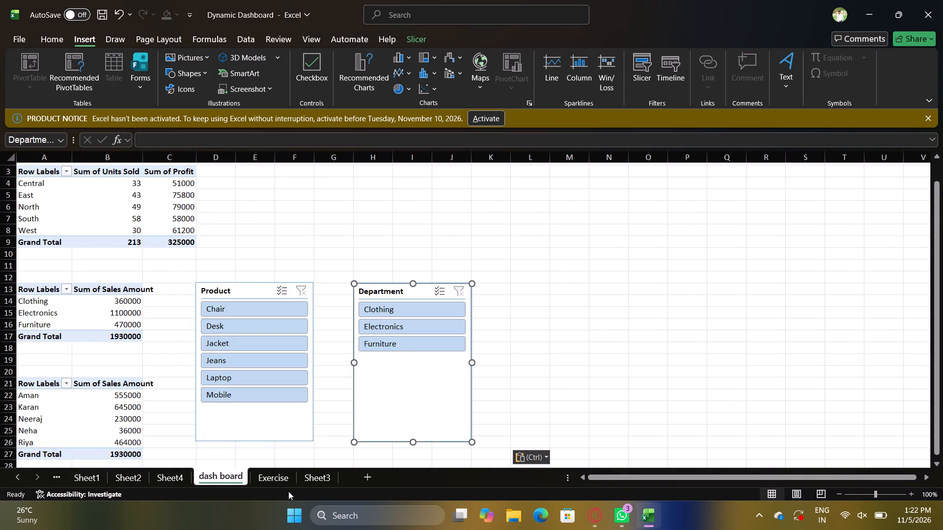
Copy the Region slicer from the Exercise sheet to the dash board sheet, placing it beside the Department slicer at cell L13.
{"action": "left_click", "coordinate": [282, 478]}
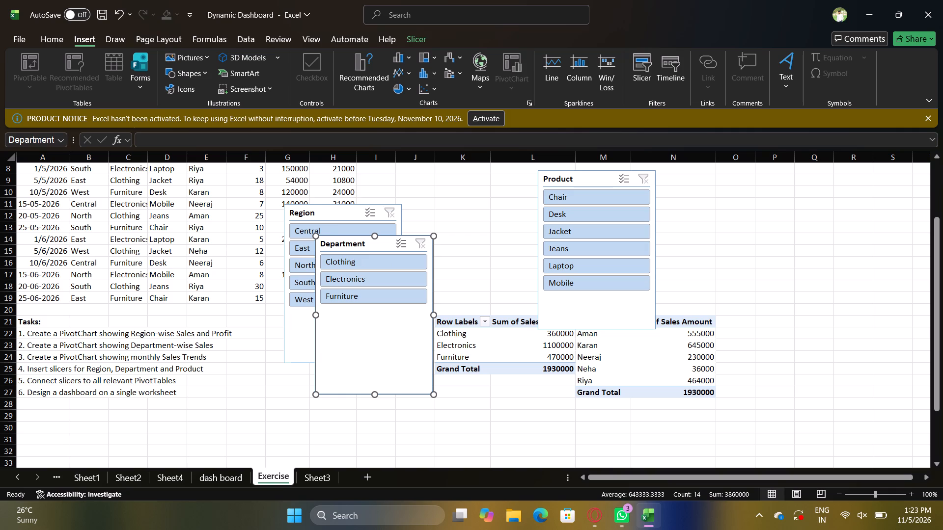
{"action": "right_click", "coordinate": [329, 210]}
{"action": "left_click", "coordinate": [378, 195]}
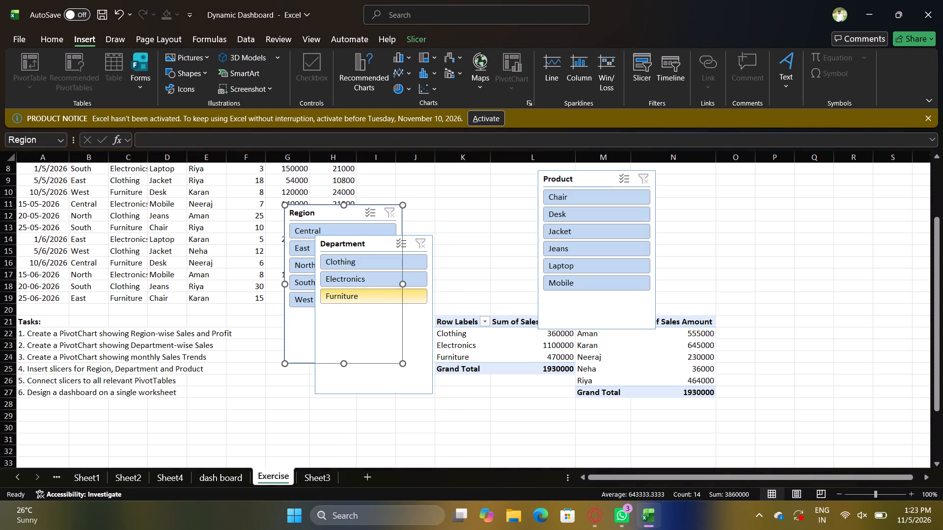
{"action": "left_click", "coordinate": [229, 479]}
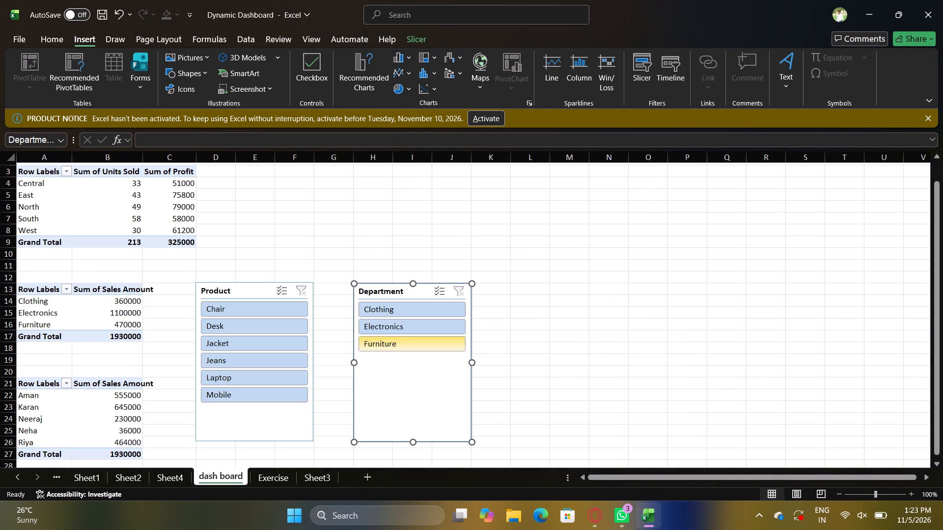
{"action": "left_click", "coordinate": [547, 293]}
{"action": "key", "text": "ctrl+v"}
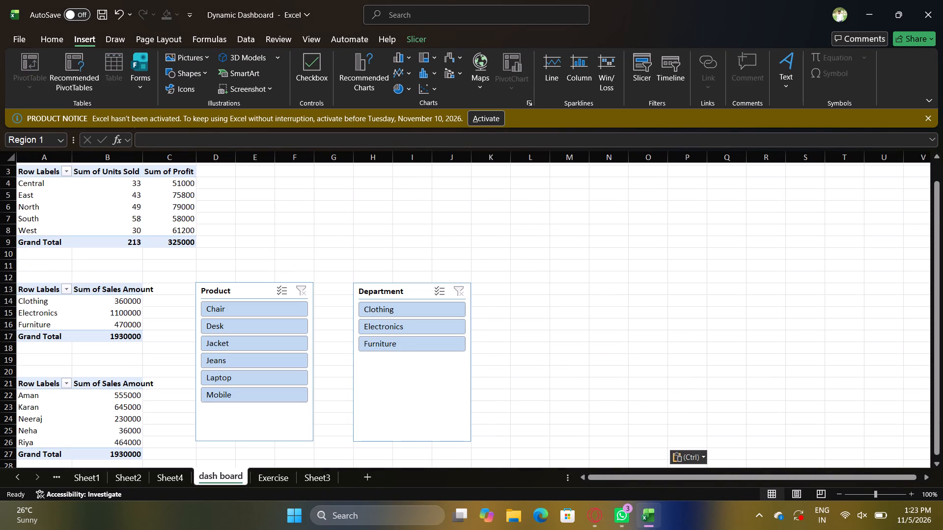
Connect the dash board's Region slicer to PivotTable4, PivotTable6 and PivotTable8 on the dash board sheet and PivotTable5 on the Exercise sheet.
{"action": "right_click", "coordinate": [547, 293]}
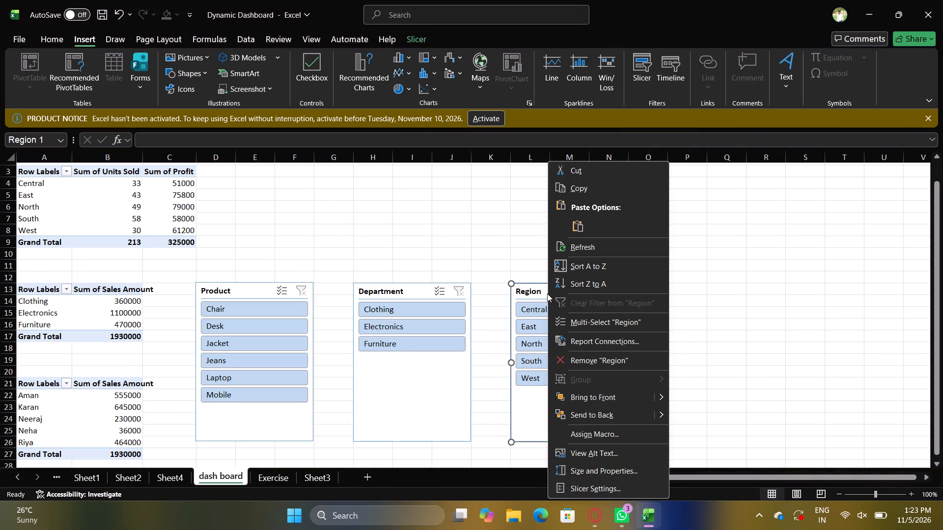
{"action": "left_click", "coordinate": [608, 344]}
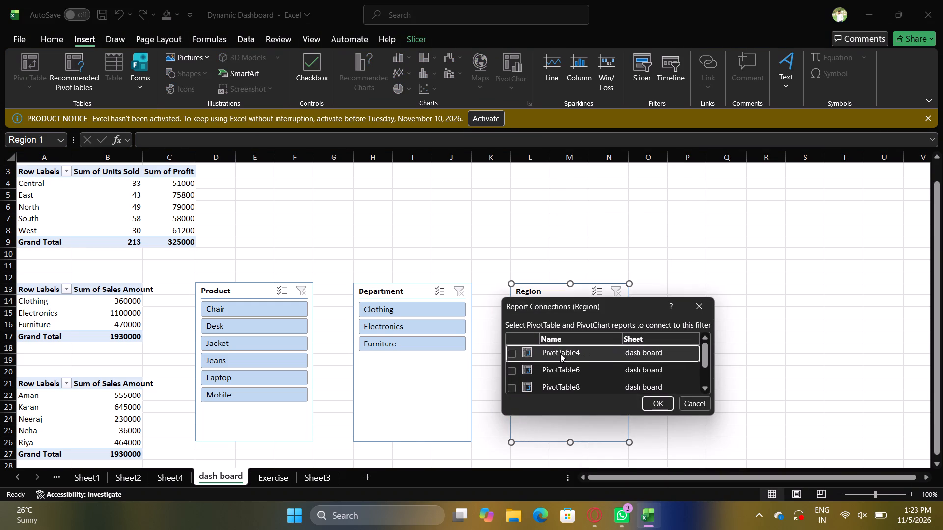
{"action": "left_click", "coordinate": [512, 353]}
{"action": "left_click", "coordinate": [512, 374]}
{"action": "left_click", "coordinate": [513, 388]}
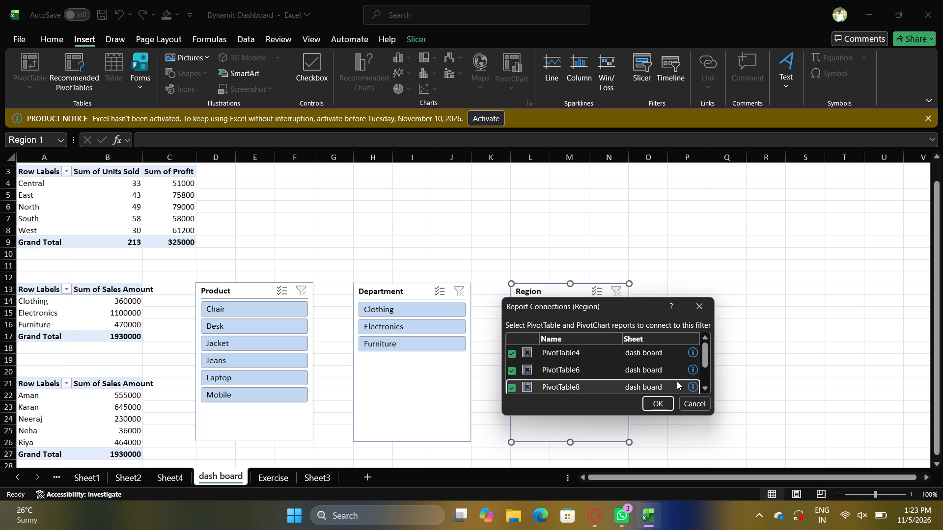
{"action": "scroll", "coordinate": [667, 383], "scroll_direction": "down", "scroll_amount": 1}
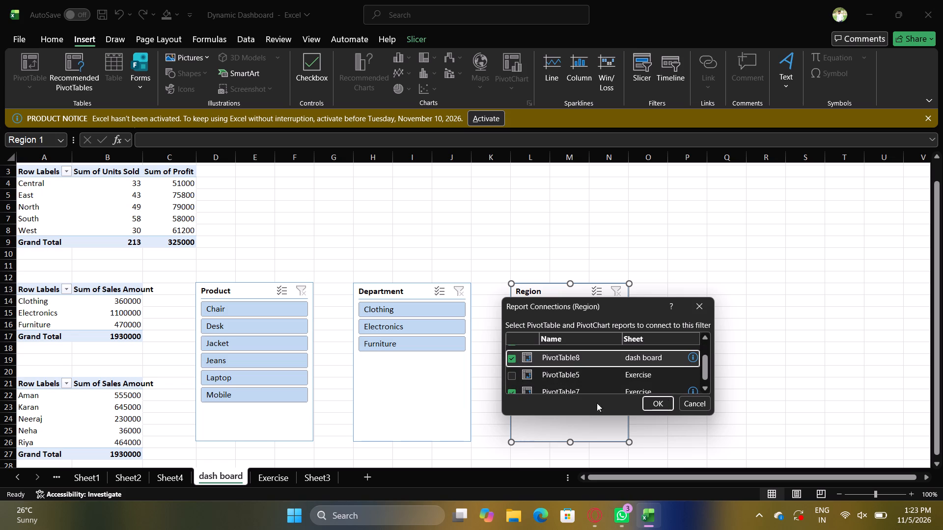
{"action": "left_click", "coordinate": [515, 377]}
{"action": "scroll", "coordinate": [515, 377], "scroll_direction": "down", "scroll_amount": 1}
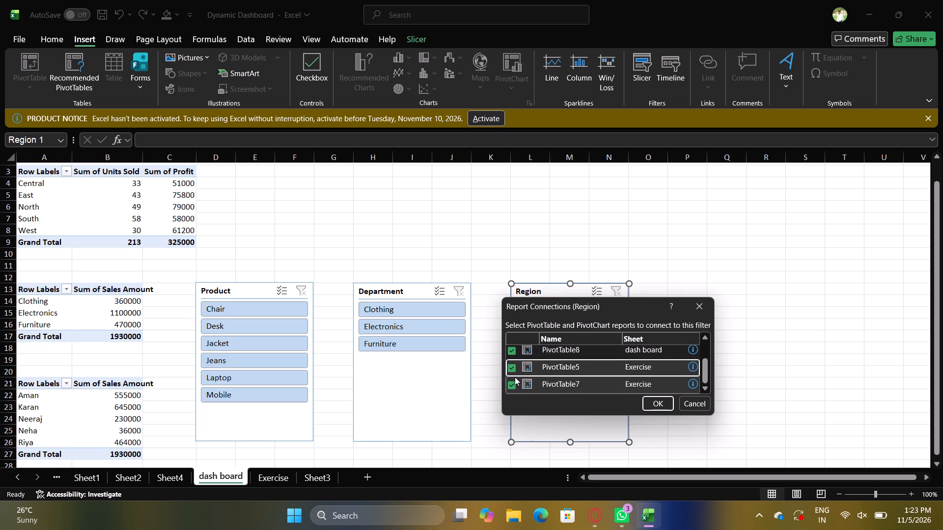
{"action": "scroll", "coordinate": [515, 377], "scroll_direction": "down", "scroll_amount": 1}
{"action": "scroll", "coordinate": [515, 377], "scroll_direction": "up", "scroll_amount": 1}
{"action": "left_click", "coordinate": [664, 402]}
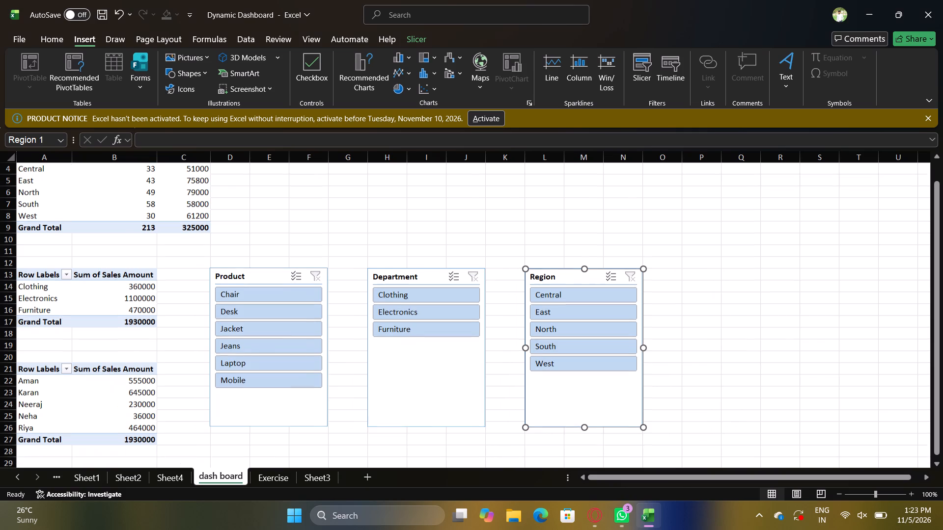
Move the Region, Department and Product slicers down by about one row on the dash board sheet.
{"action": "scroll", "coordinate": [675, 301], "scroll_direction": "down", "scroll_amount": 1}
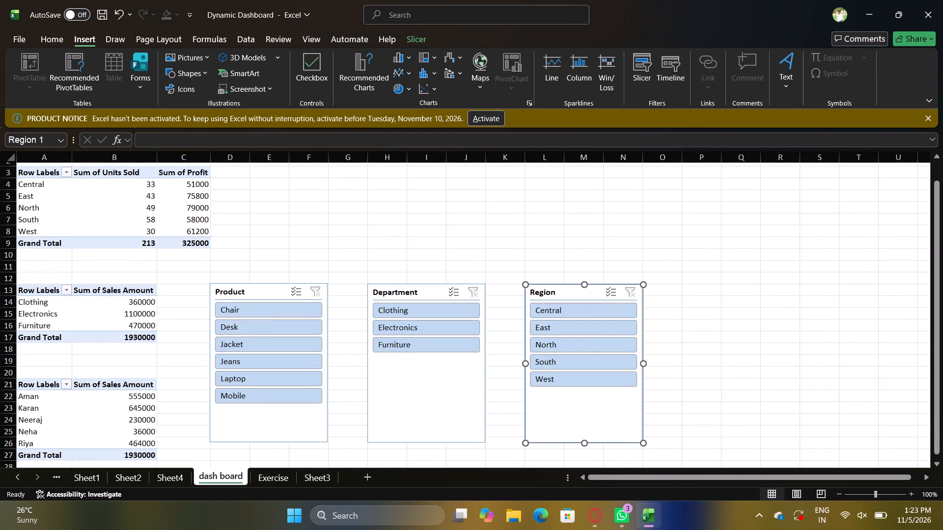
{"action": "left_click", "coordinate": [838, 497]}
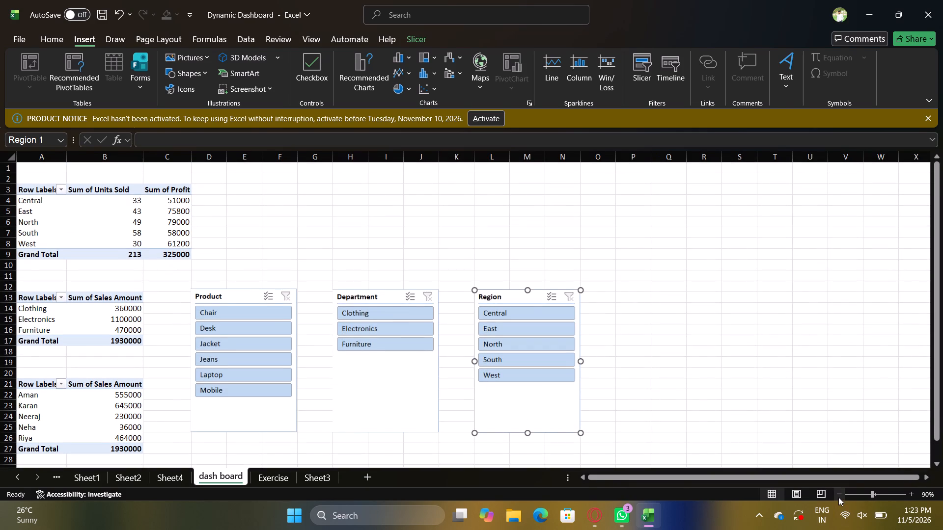
{"action": "left_click_drag", "start_coordinate": [514, 298], "coordinate": [514, 299]}
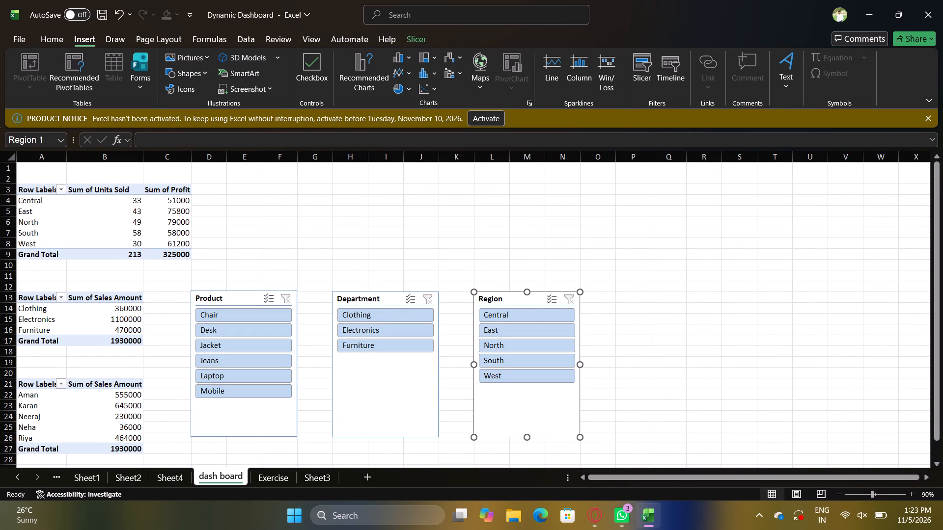
{"action": "left_click_drag", "start_coordinate": [514, 299], "coordinate": [514, 308]}
{"action": "left_click_drag", "start_coordinate": [383, 300], "coordinate": [386, 315]}
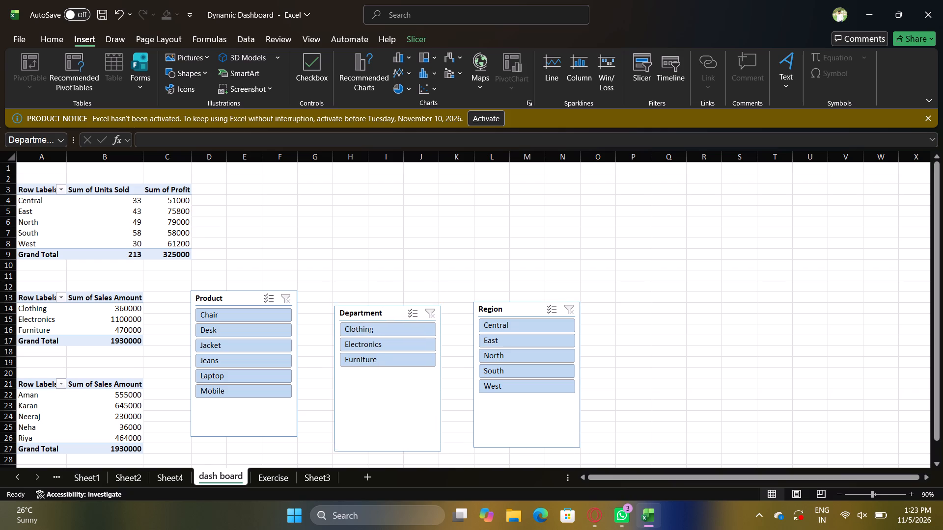
{"action": "left_click_drag", "start_coordinate": [386, 315], "coordinate": [386, 315]}
{"action": "left_click_drag", "start_coordinate": [246, 300], "coordinate": [248, 307]}
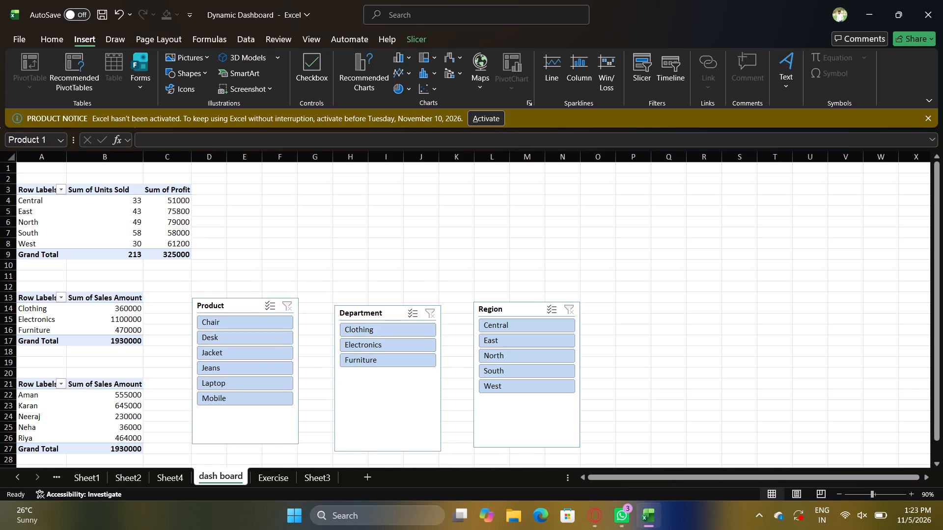
{"action": "left_click_drag", "start_coordinate": [248, 307], "coordinate": [249, 314]}
Insert a 3-D Clustered Column PivotChart from the Region PivotTable at A3 on the dash board sheet.
{"action": "left_click", "coordinate": [92, 201]}
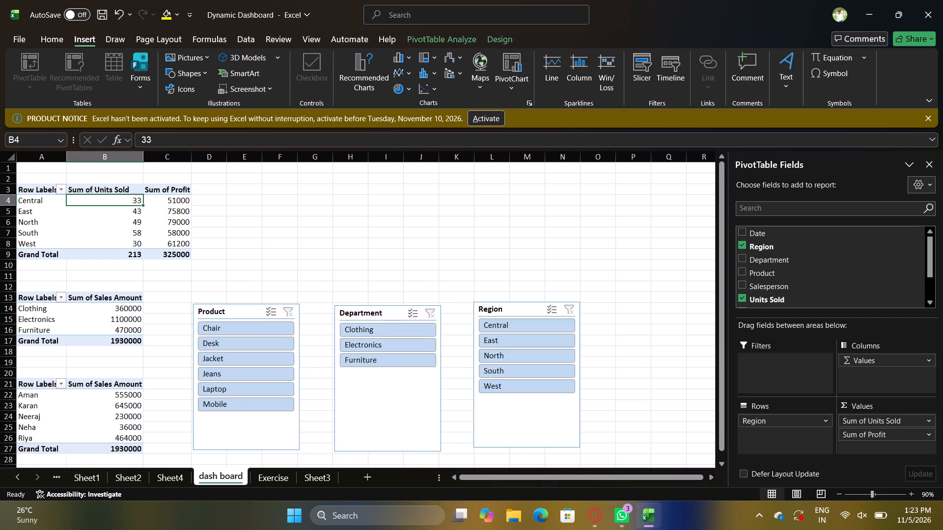
{"action": "left_click", "coordinate": [47, 191]}
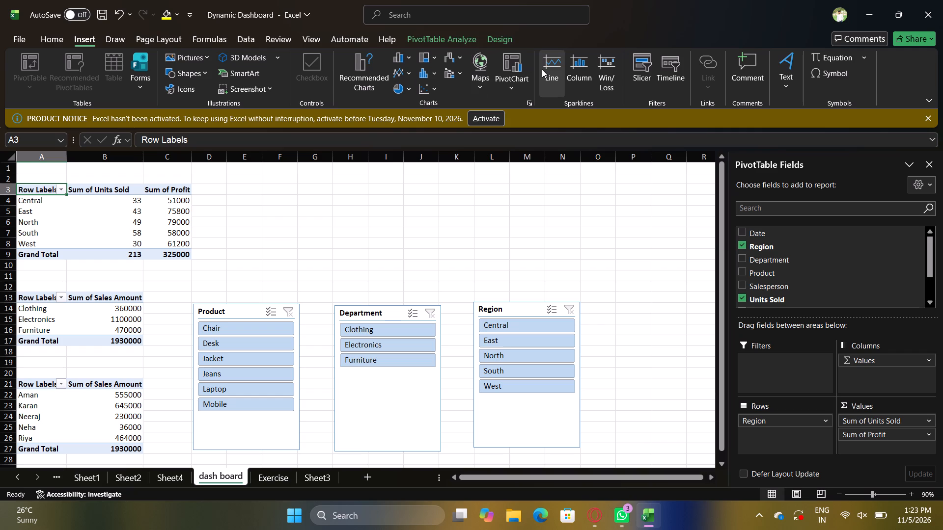
{"action": "left_click", "coordinate": [510, 76]}
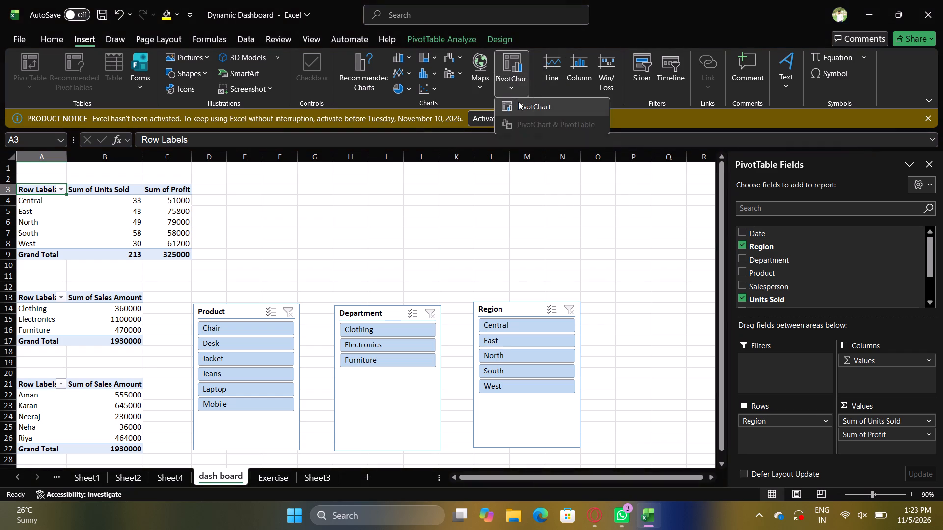
{"action": "left_click", "coordinate": [521, 108]}
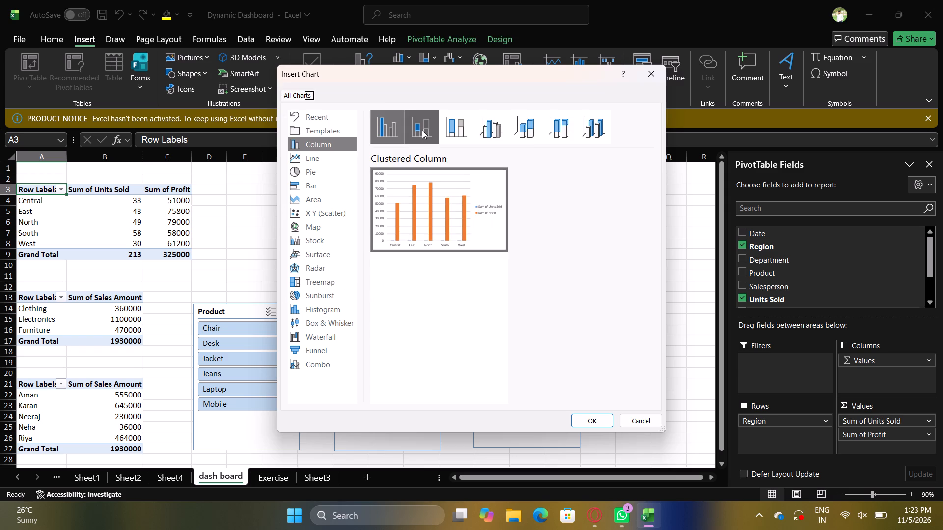
{"action": "left_click", "coordinate": [422, 130]}
{"action": "left_click", "coordinate": [453, 137]}
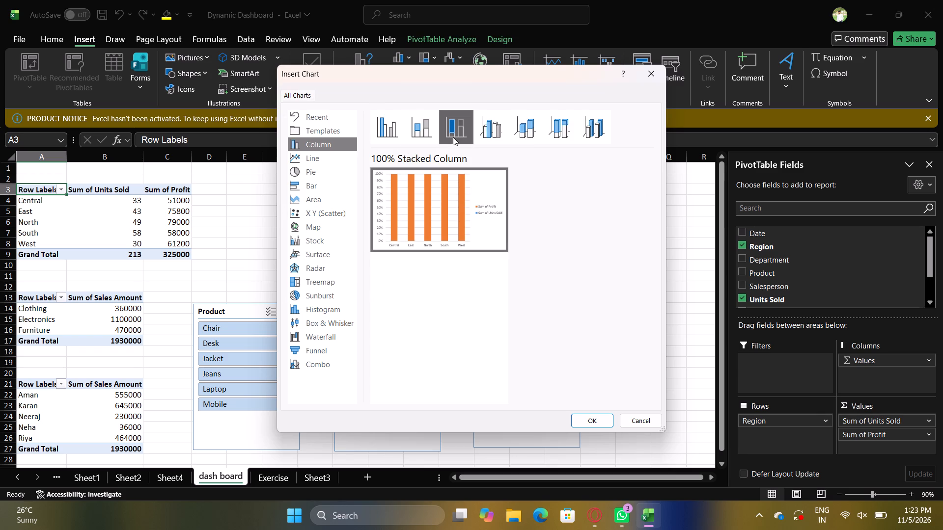
{"action": "left_click", "coordinate": [490, 130]}
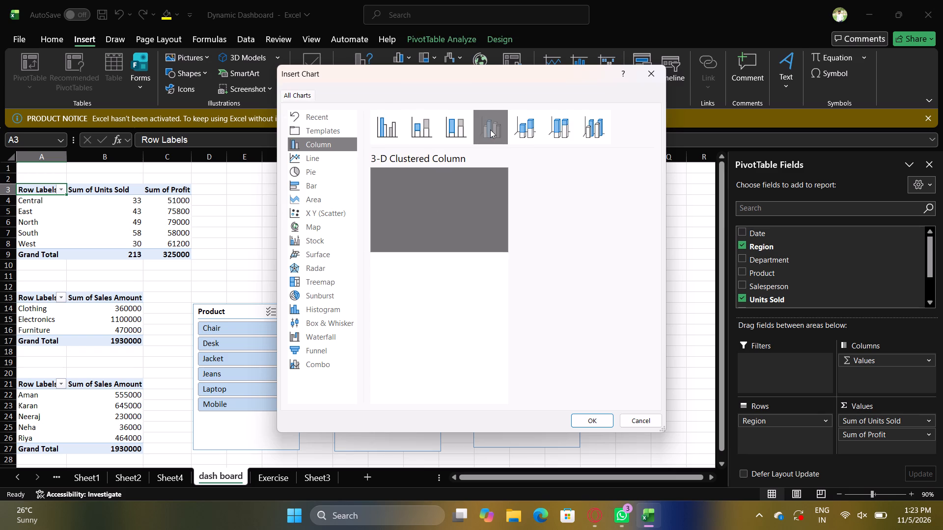
{"action": "left_click", "coordinate": [597, 422]}
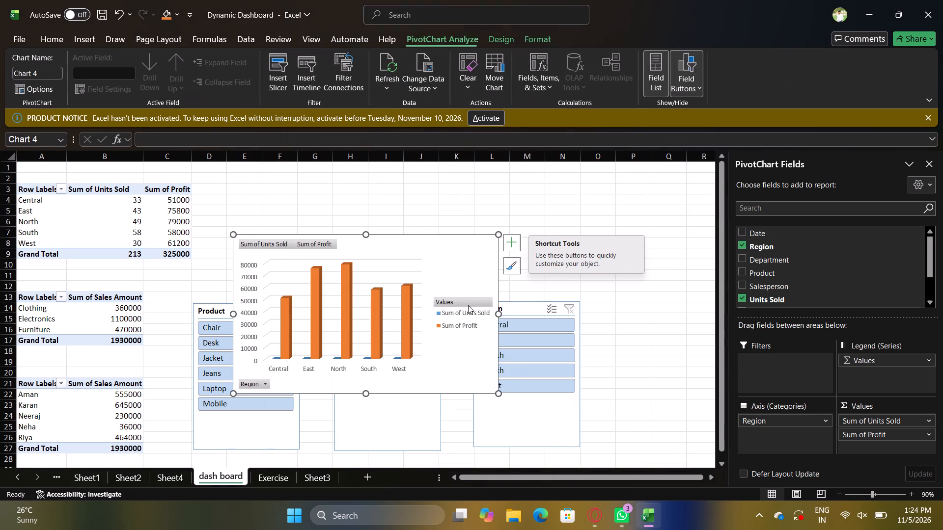
Shift the Region slicer slightly towards the Department slicer, to about columns K to N.
{"action": "left_click_drag", "start_coordinate": [498, 397], "coordinate": [483, 387]}
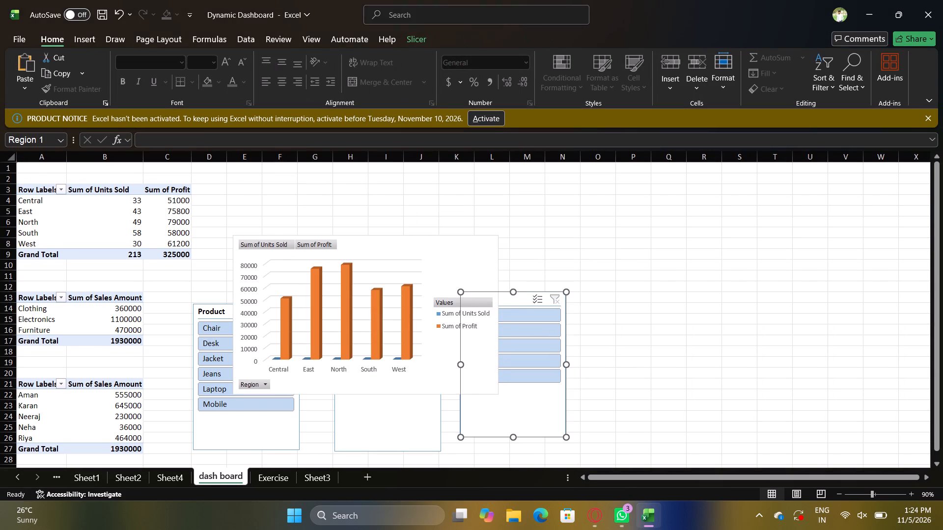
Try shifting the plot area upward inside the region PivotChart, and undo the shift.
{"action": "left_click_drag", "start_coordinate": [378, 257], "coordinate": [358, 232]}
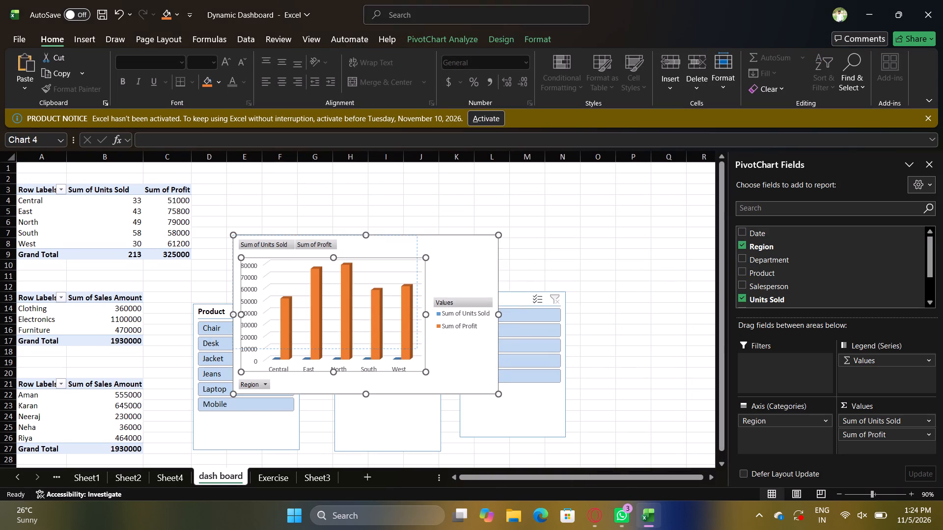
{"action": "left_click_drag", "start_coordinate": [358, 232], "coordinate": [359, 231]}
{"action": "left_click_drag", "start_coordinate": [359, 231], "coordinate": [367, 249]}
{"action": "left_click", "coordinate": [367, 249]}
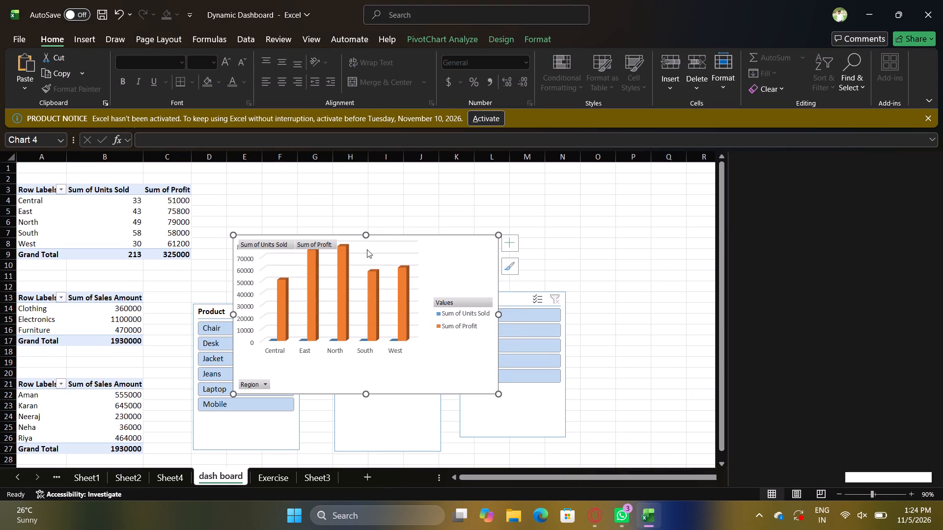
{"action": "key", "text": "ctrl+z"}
Move the region PivotChart above the slicers and shrink it to cover about D2 to K11.
{"action": "left_click_drag", "start_coordinate": [388, 245], "coordinate": [349, 185]}
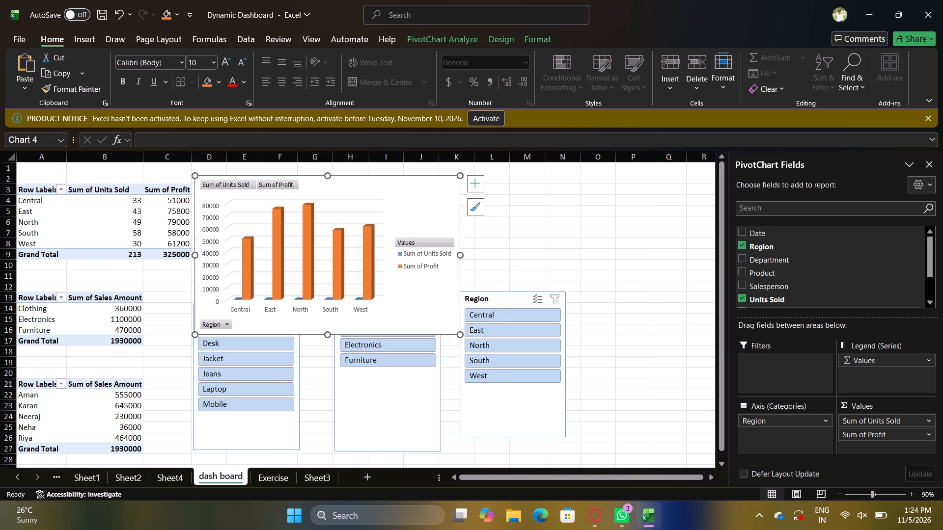
{"action": "left_click_drag", "start_coordinate": [329, 336], "coordinate": [327, 320]}
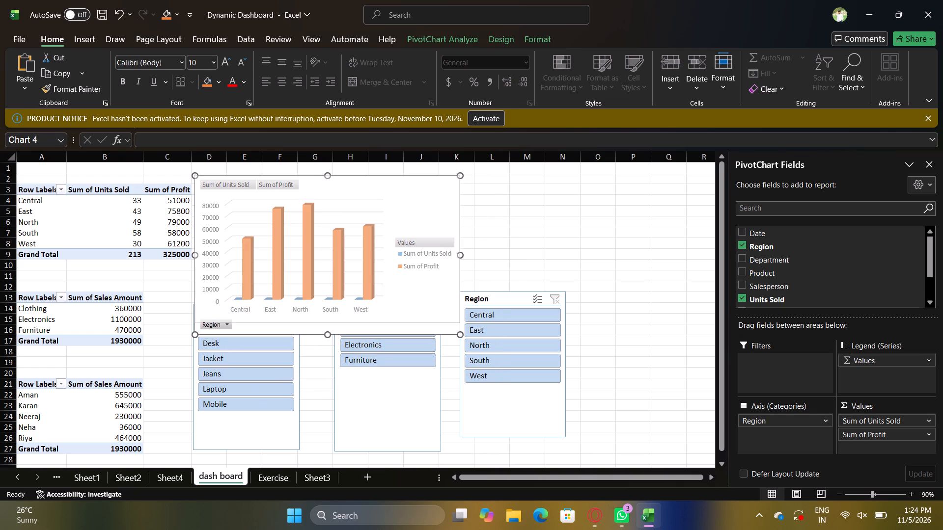
{"action": "left_click_drag", "start_coordinate": [327, 320], "coordinate": [324, 289]}
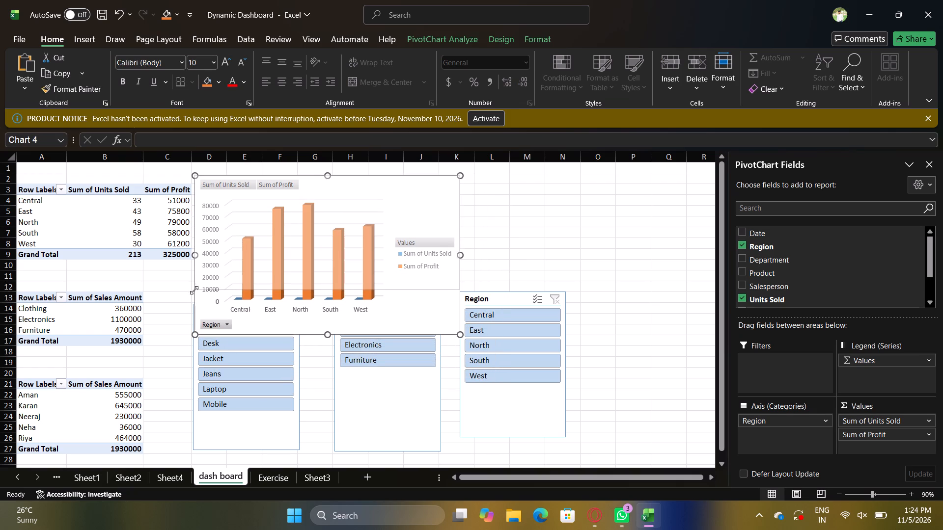
{"action": "left_click_drag", "start_coordinate": [197, 290], "coordinate": [202, 274]}
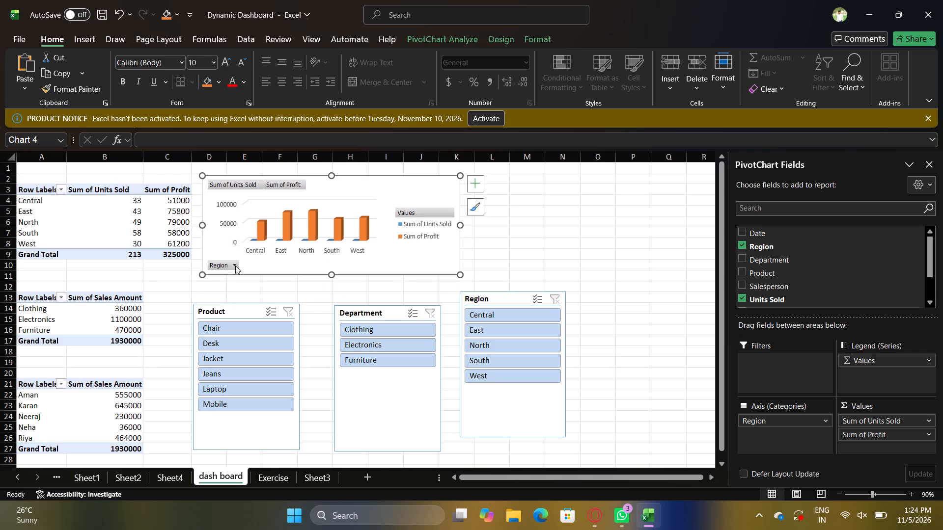
Shrink the region PivotChart to cover about D2 to J10.
{"action": "left_click_drag", "start_coordinate": [462, 275], "coordinate": [446, 266]}
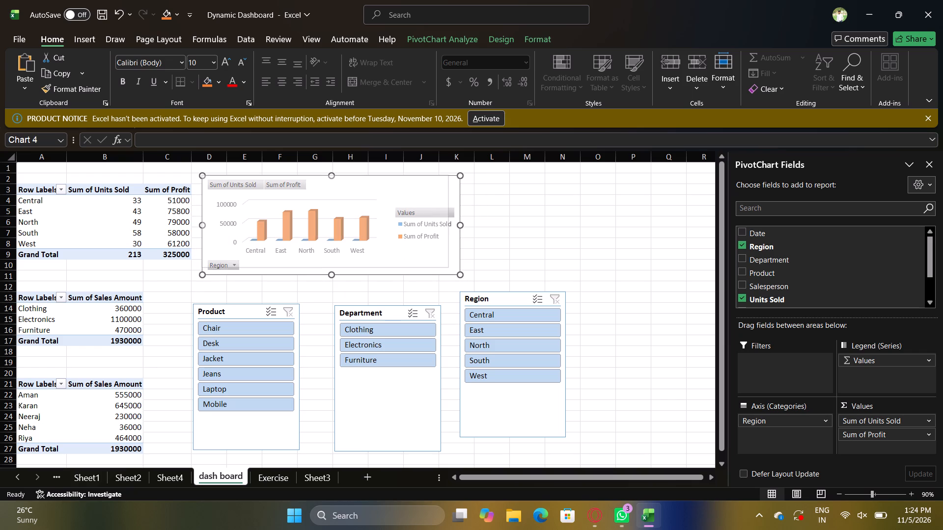
{"action": "left_click_drag", "start_coordinate": [446, 266], "coordinate": [435, 259]}
{"action": "left_click_drag", "start_coordinate": [436, 259], "coordinate": [439, 264]}
Line up the Product, Department and Region slicers in an evenly spaced row below the region chart, spanning about columns C to M.
{"action": "left_click_drag", "start_coordinate": [250, 312], "coordinate": [219, 321]}
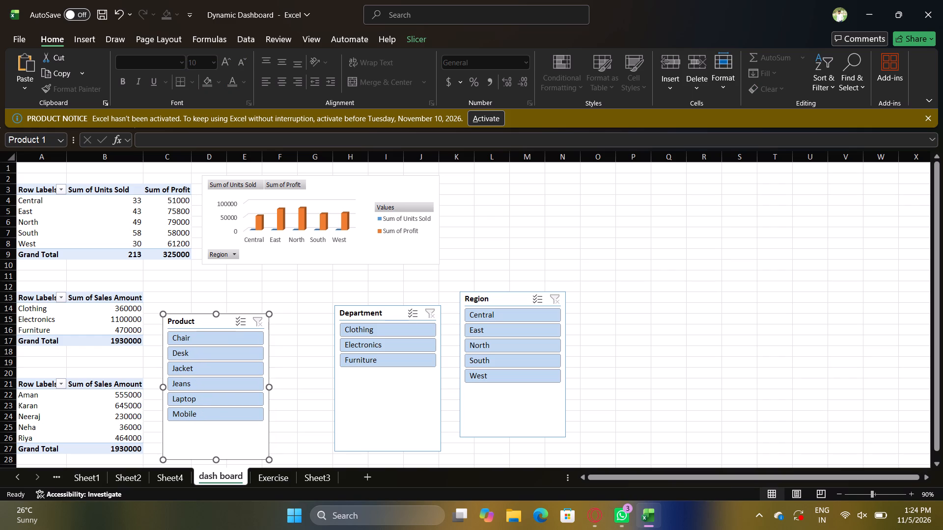
{"action": "left_click_drag", "start_coordinate": [387, 313], "coordinate": [336, 322]}
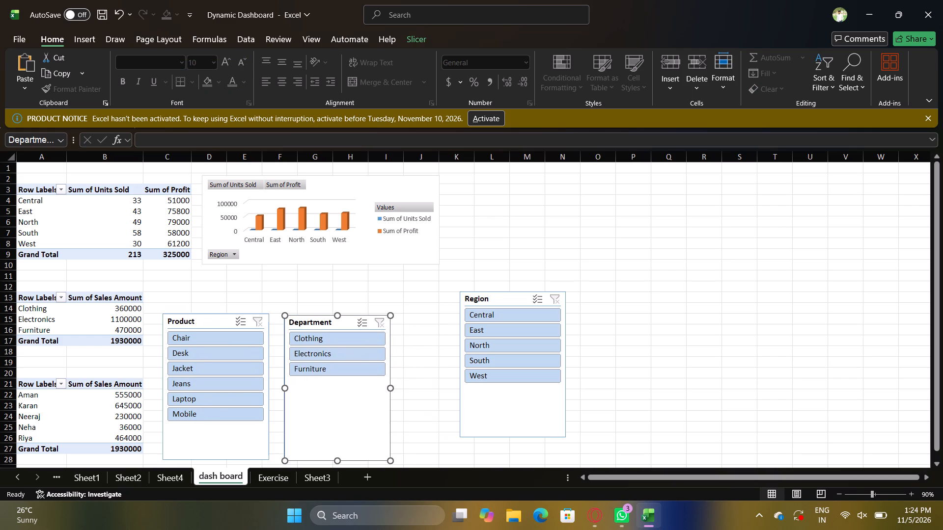
{"action": "left_click_drag", "start_coordinate": [506, 297], "coordinate": [466, 323]}
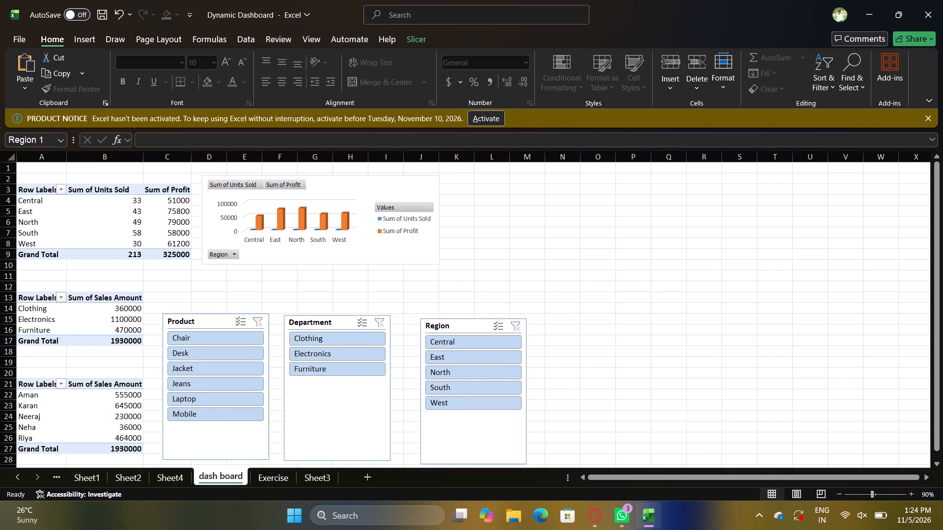
{"action": "left_click_drag", "start_coordinate": [466, 323], "coordinate": [458, 320]}
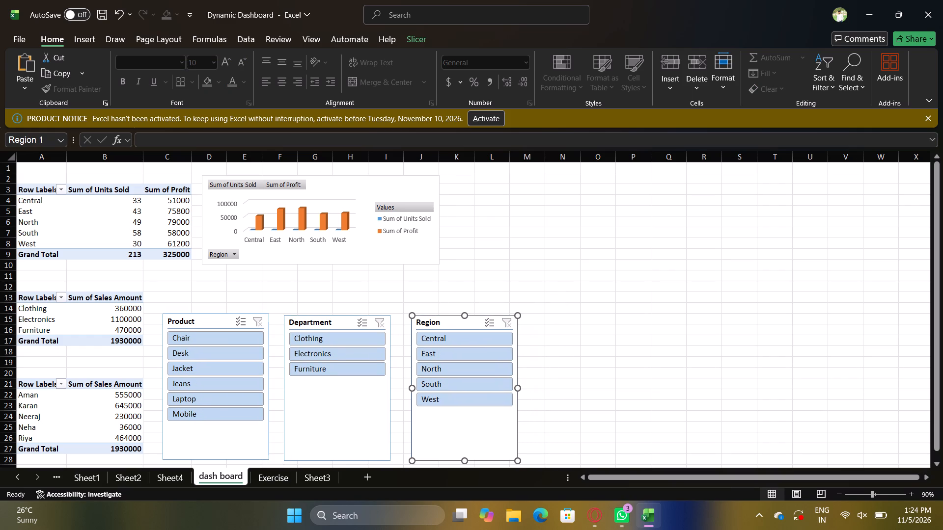
Insert a 3-D 100% Stacked Column PivotChart from the Department PivotTable at A13, previewing other chart types before choosing.
{"action": "left_click", "coordinate": [89, 309]}
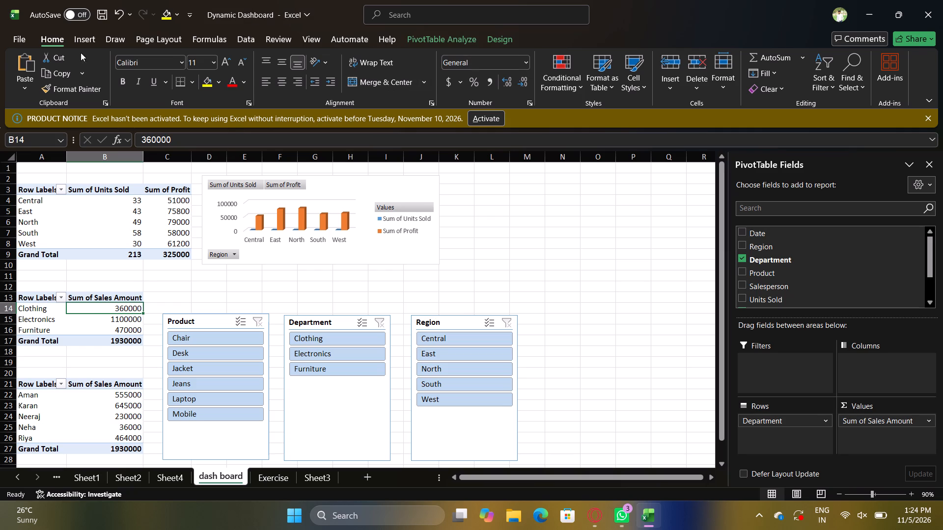
{"action": "left_click", "coordinate": [79, 40]}
{"action": "left_click", "coordinate": [509, 64]}
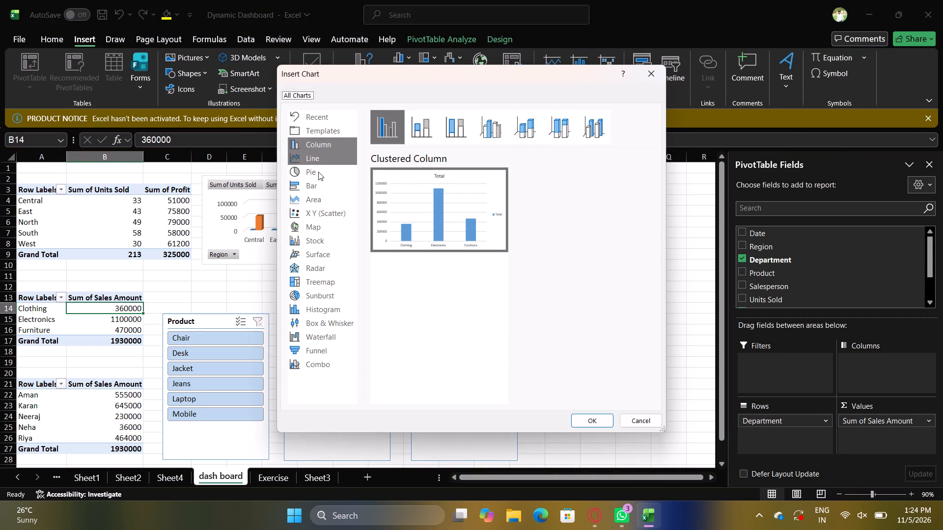
{"action": "left_click", "coordinate": [319, 174]}
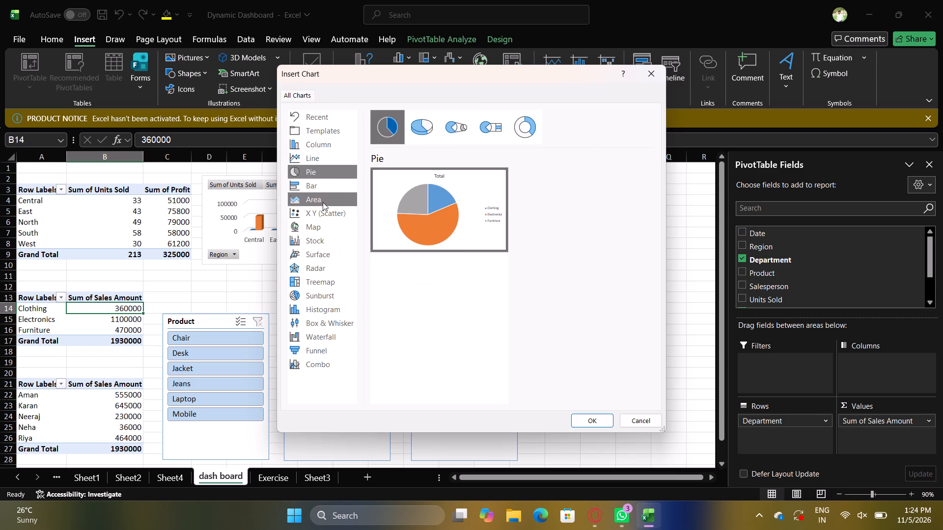
{"action": "left_click", "coordinate": [316, 189]}
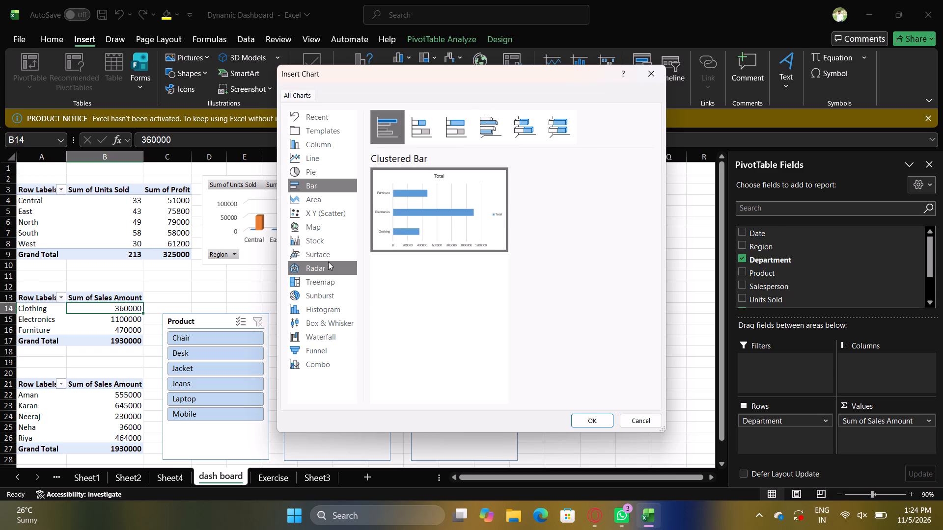
{"action": "left_click", "coordinate": [328, 262]}
{"action": "left_click", "coordinate": [328, 259]}
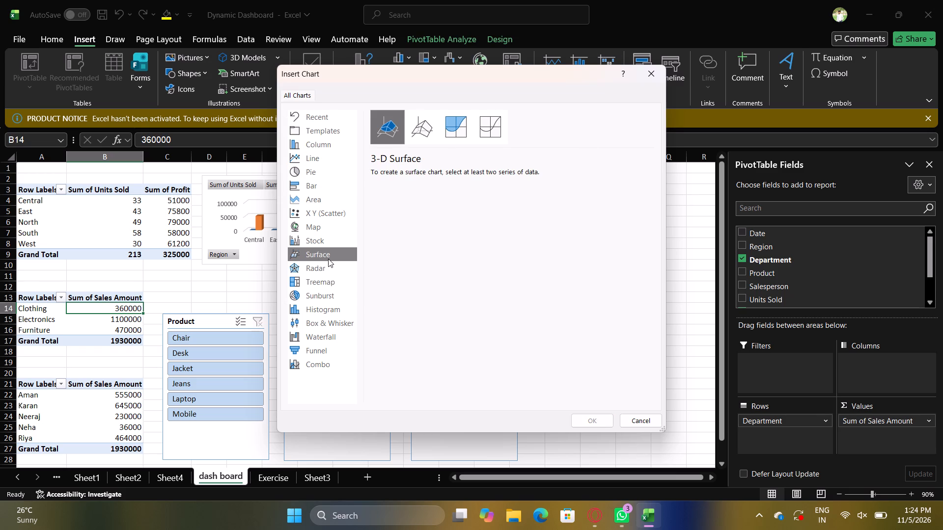
{"action": "left_click", "coordinate": [322, 248]}
{"action": "left_click", "coordinate": [324, 245]}
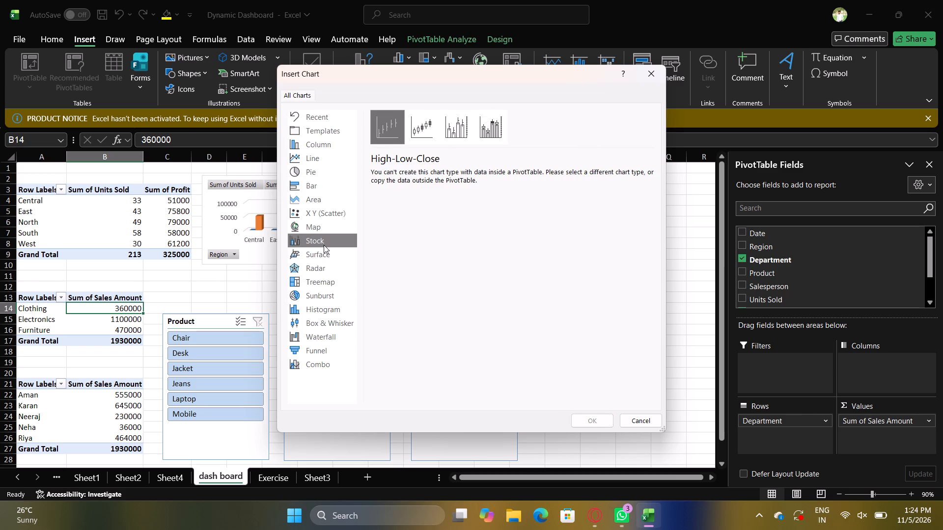
{"action": "left_click", "coordinate": [319, 228]}
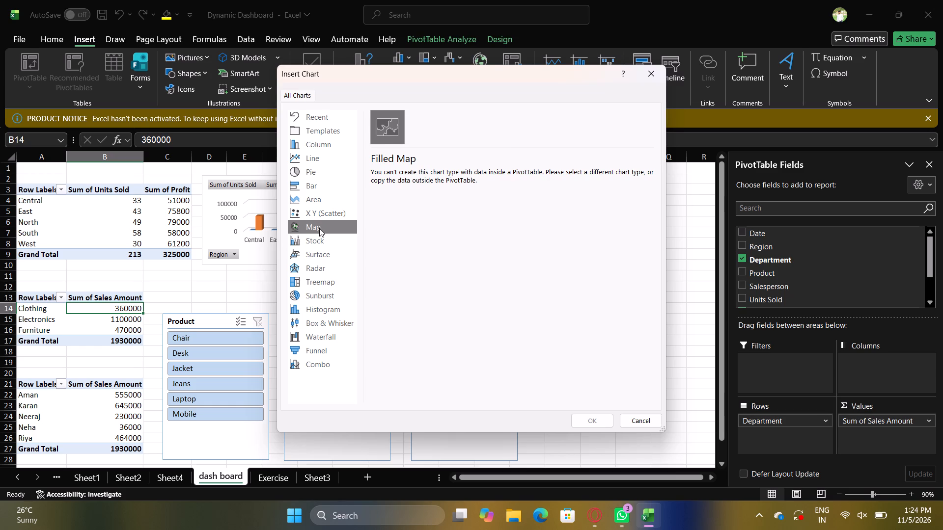
{"action": "left_click", "coordinate": [318, 218]}
{"action": "left_click", "coordinate": [315, 199]}
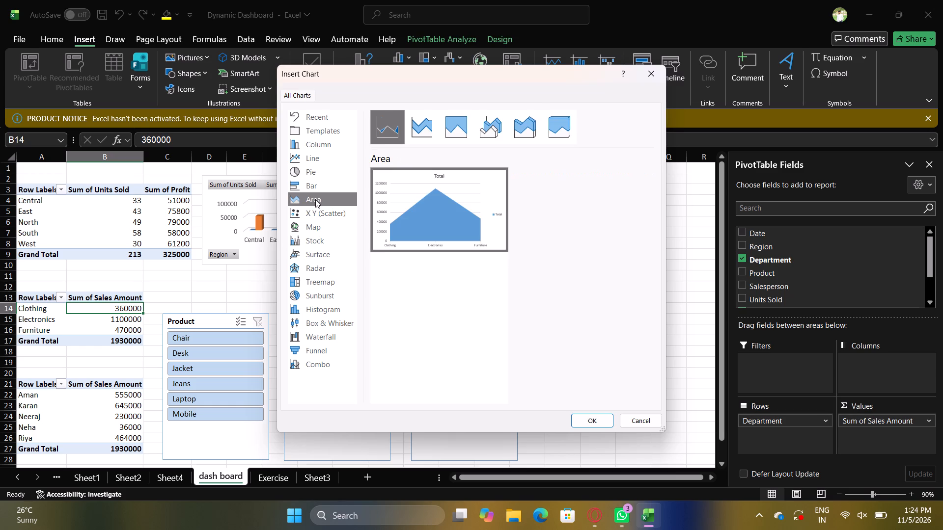
{"action": "left_click", "coordinate": [323, 160]}
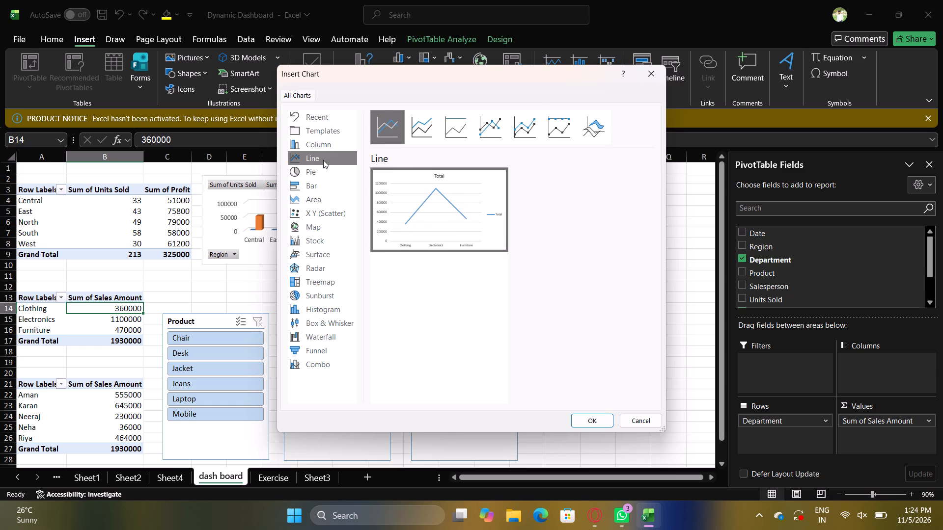
{"action": "left_click", "coordinate": [329, 145]}
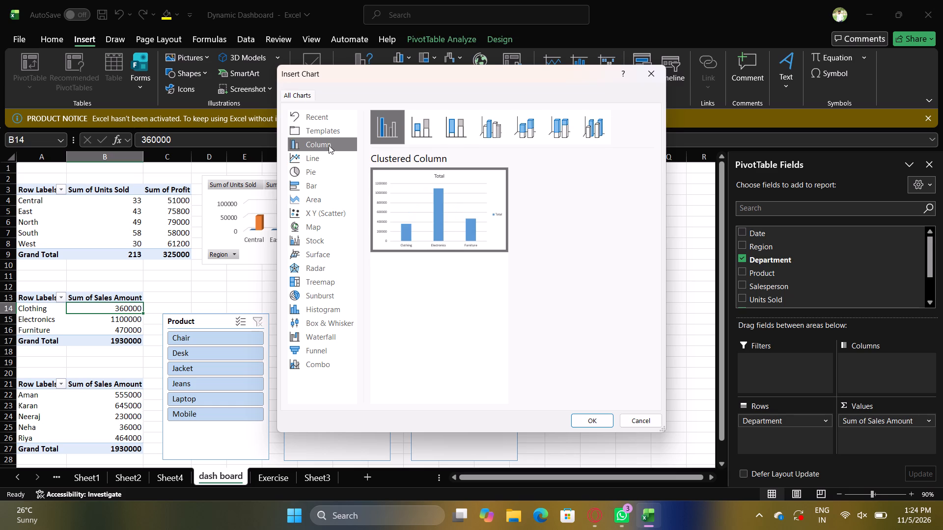
{"action": "left_click", "coordinate": [426, 133]}
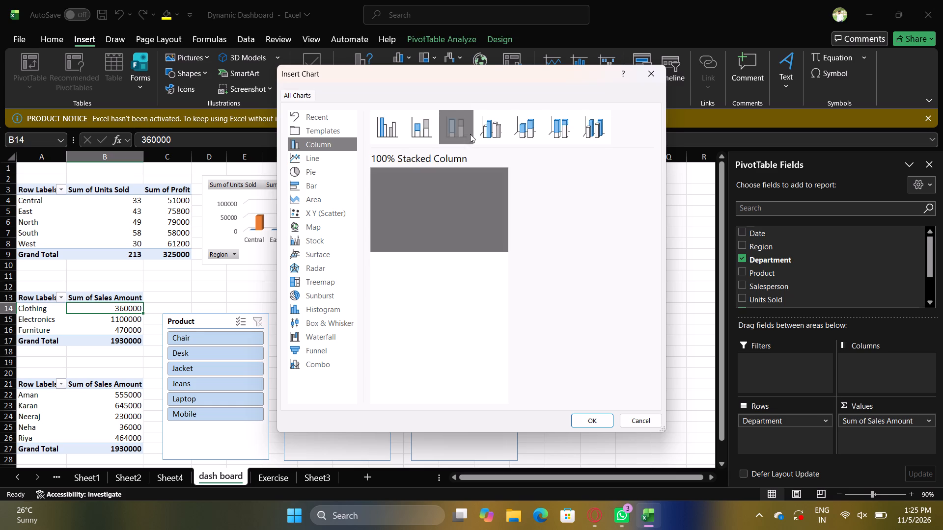
{"action": "left_click", "coordinate": [470, 134]}
{"action": "left_click", "coordinate": [551, 133]}
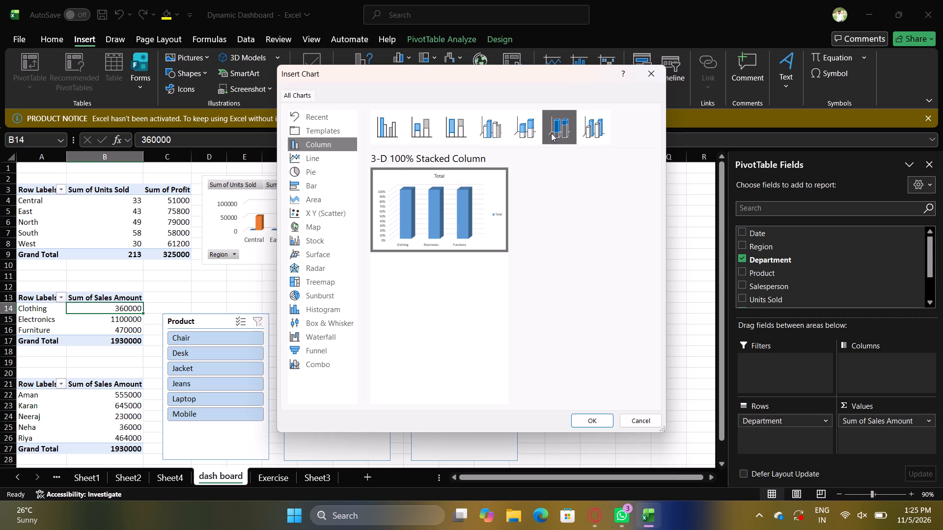
{"action": "left_click", "coordinate": [601, 424]}
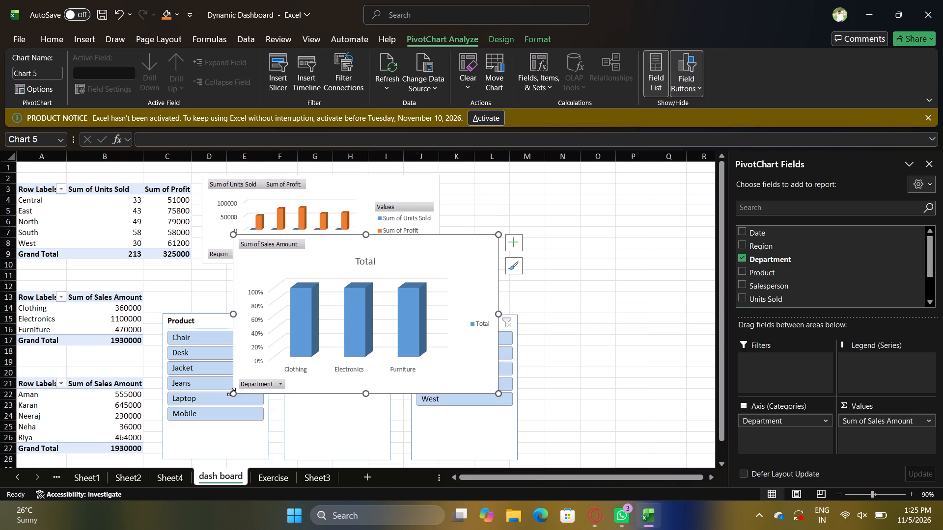
Shrink the department PivotChart and place it beside the region chart, covering about K2 to P9.
{"action": "left_click_drag", "start_coordinate": [234, 393], "coordinate": [277, 335]}
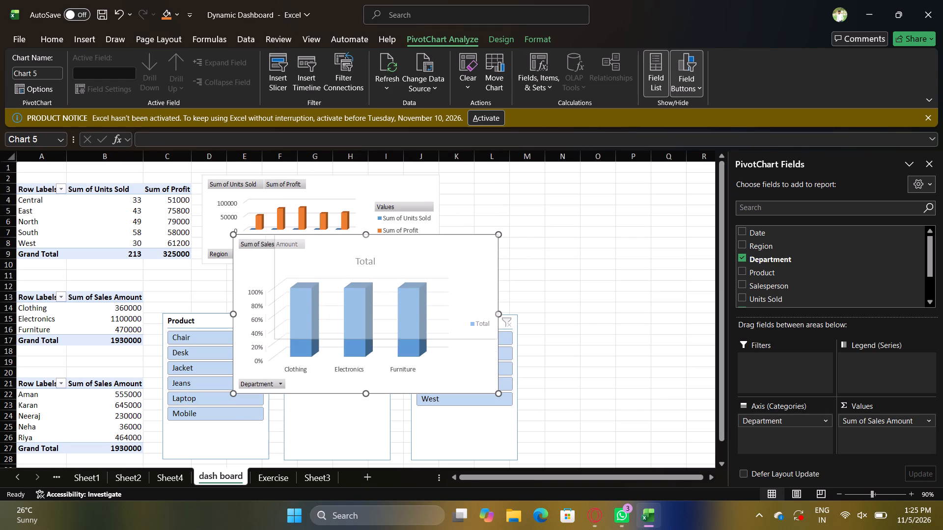
{"action": "left_click_drag", "start_coordinate": [277, 335], "coordinate": [291, 320]}
{"action": "left_click_drag", "start_coordinate": [427, 250], "coordinate": [495, 207]}
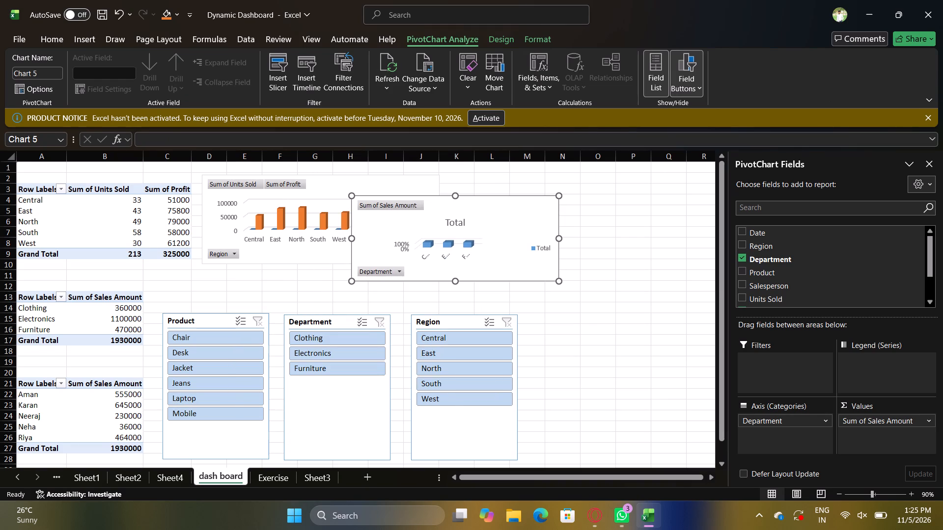
{"action": "left_click_drag", "start_coordinate": [476, 207], "coordinate": [571, 180]}
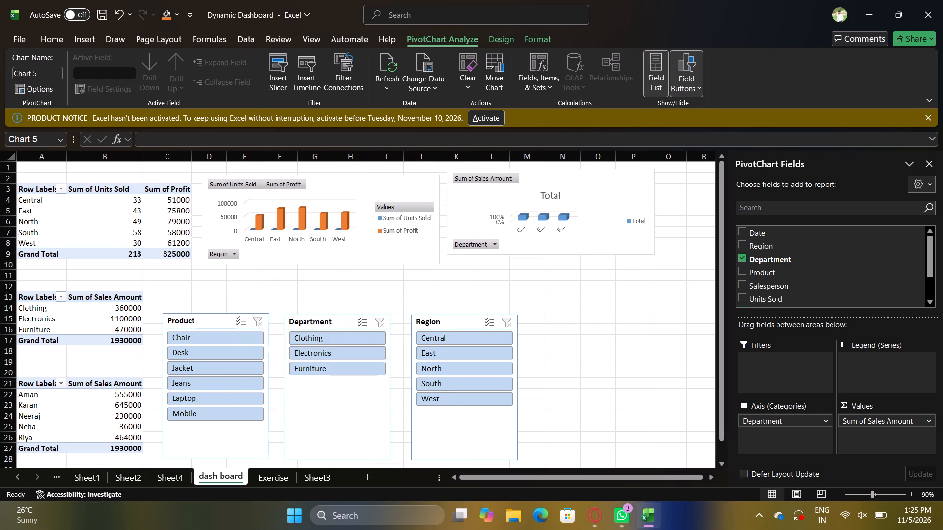
{"action": "left_click_drag", "start_coordinate": [571, 180], "coordinate": [574, 186]}
{"action": "left_click", "coordinate": [574, 186]}
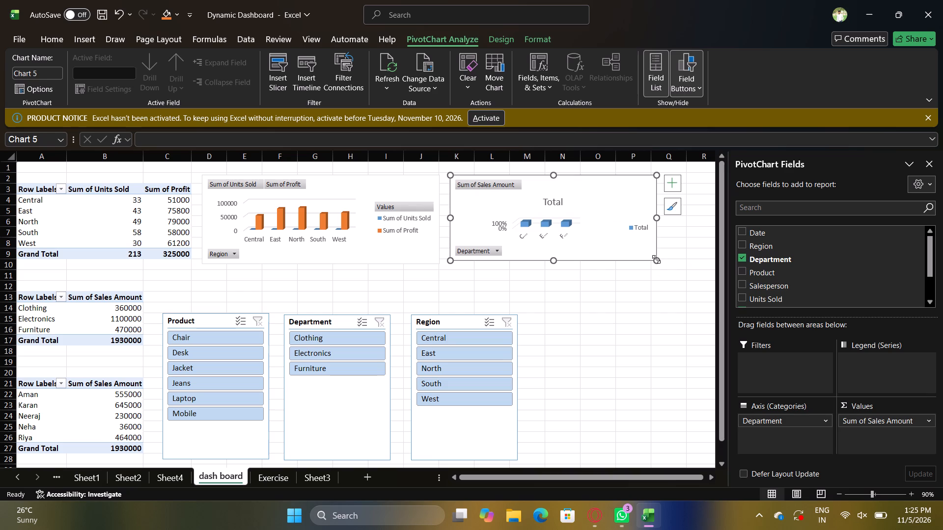
{"action": "left_click_drag", "start_coordinate": [656, 260], "coordinate": [646, 255]}
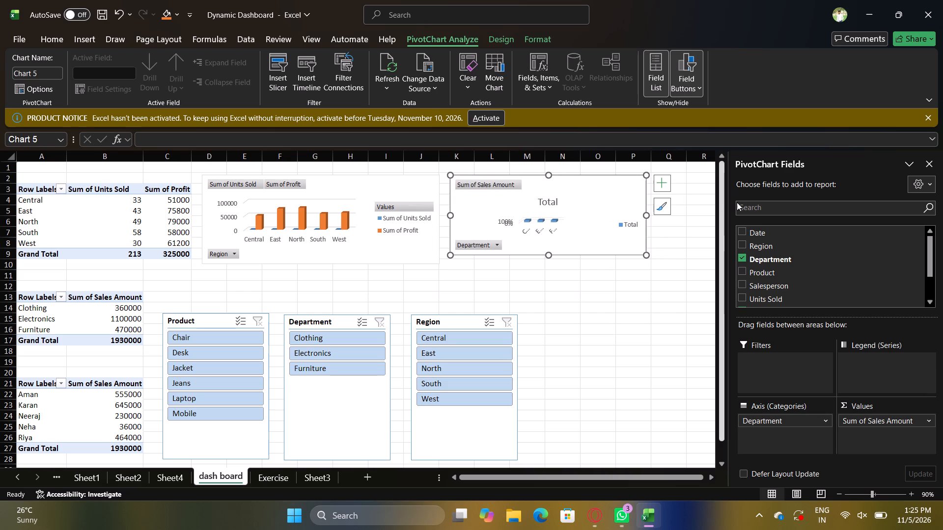
Close the PivotChart Fields pane.
{"action": "left_click", "coordinate": [932, 164]}
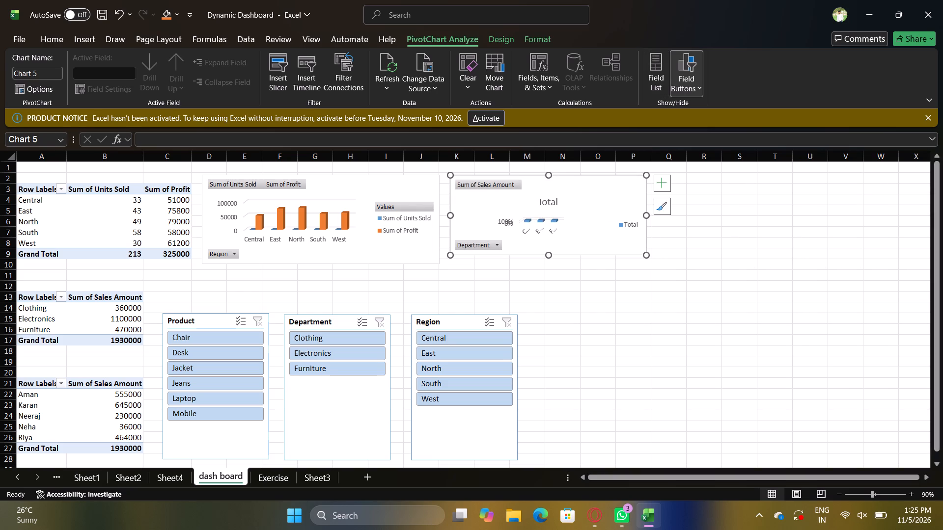
Insert a Clustered Column PivotChart from the Salesperson PivotTable at A21.
{"action": "left_click", "coordinate": [89, 401]}
{"action": "left_click", "coordinate": [82, 39]}
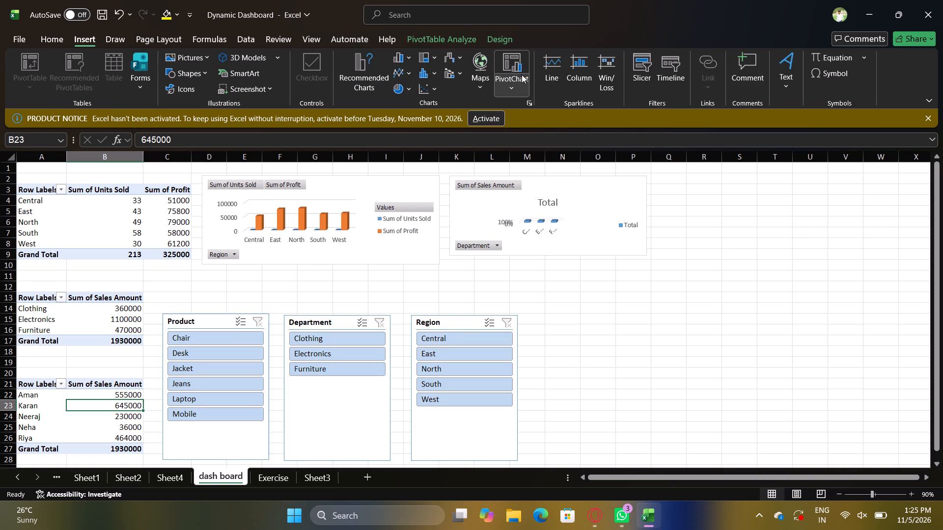
{"action": "left_click", "coordinate": [521, 77]}
{"action": "left_click", "coordinate": [532, 108]}
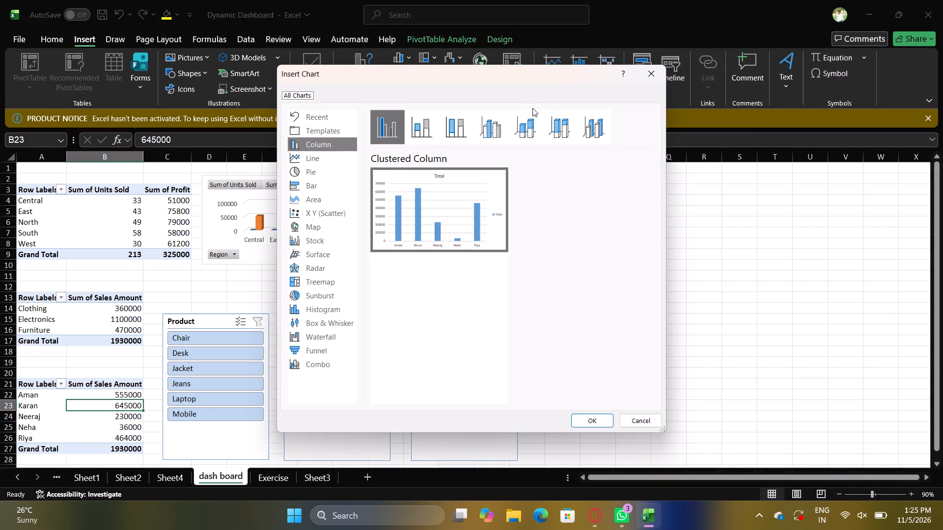
{"action": "left_click", "coordinate": [327, 155]}
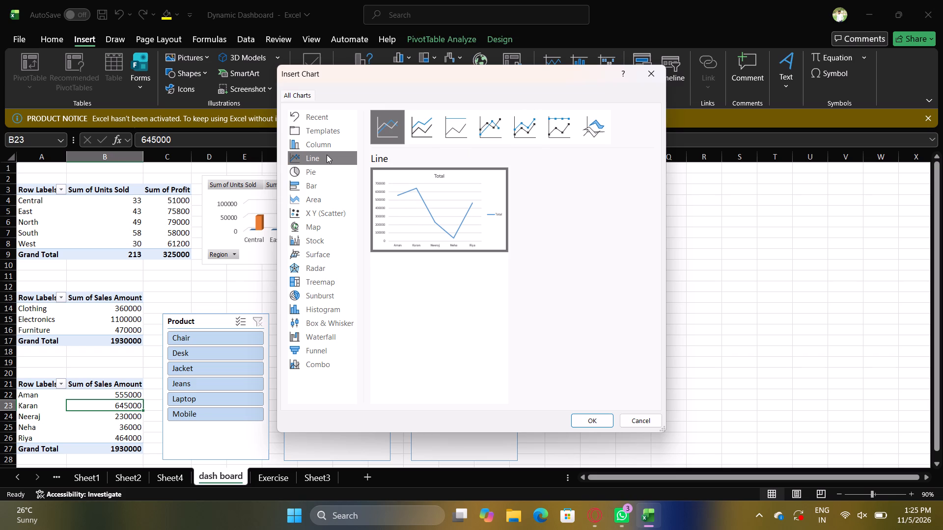
{"action": "left_click", "coordinate": [321, 142]}
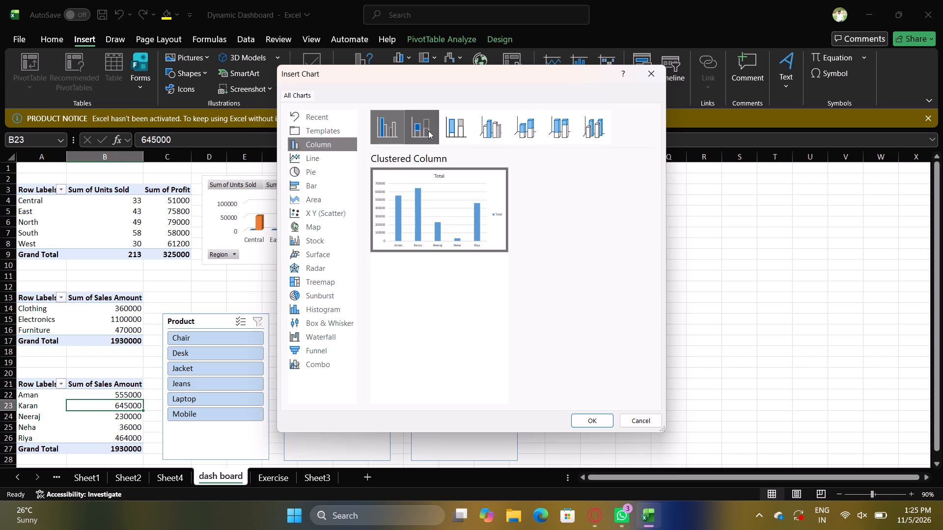
{"action": "left_click", "coordinate": [592, 419]}
Move the salesperson PivotChart clear of the Region slicer and reduce its height, covering about N11 to U23.
{"action": "left_click_drag", "start_coordinate": [519, 260], "coordinate": [665, 281]}
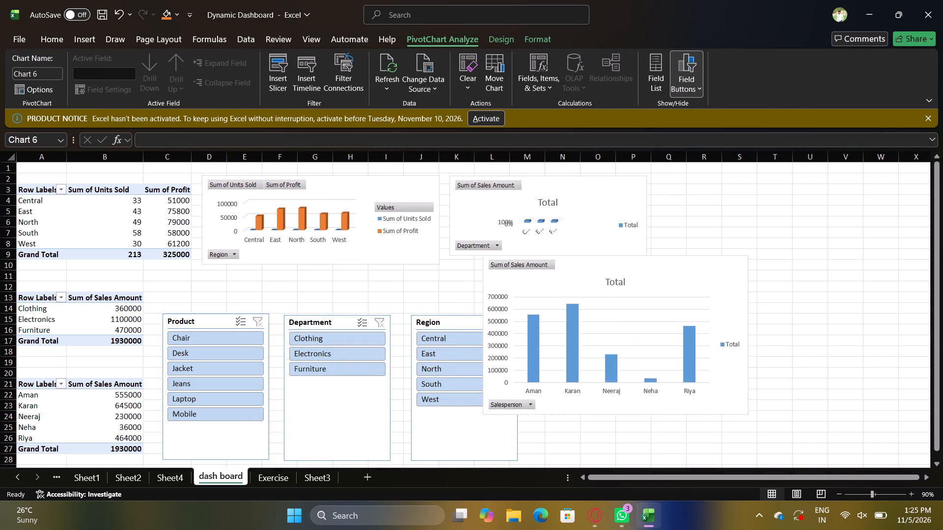
{"action": "left_click_drag", "start_coordinate": [665, 281], "coordinate": [712, 300]}
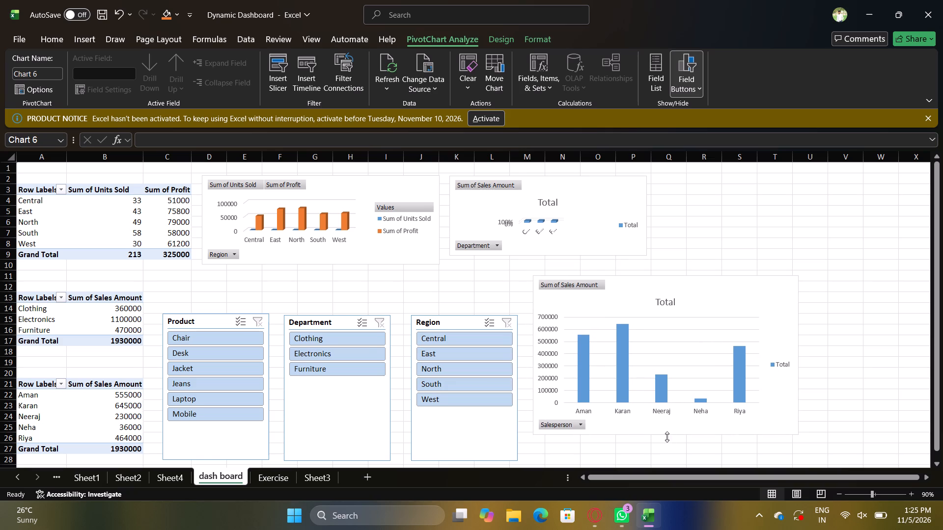
{"action": "left_click_drag", "start_coordinate": [666, 436], "coordinate": [662, 407]}
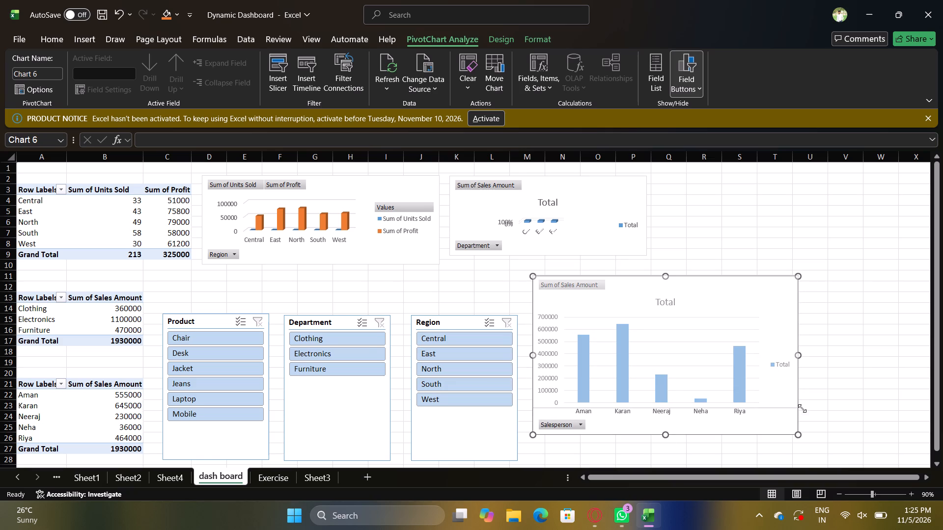
{"action": "left_click_drag", "start_coordinate": [722, 292], "coordinate": [748, 289]}
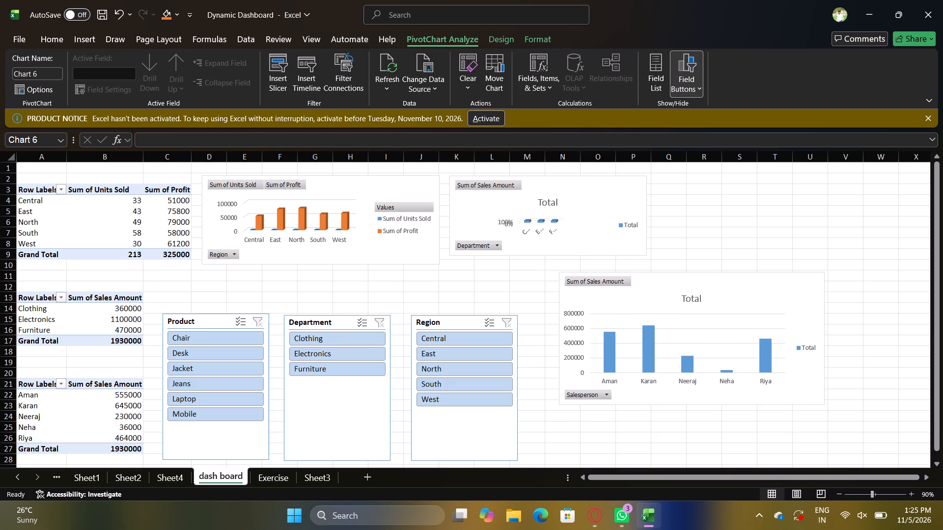
{"action": "left_click_drag", "start_coordinate": [748, 289], "coordinate": [748, 290]}
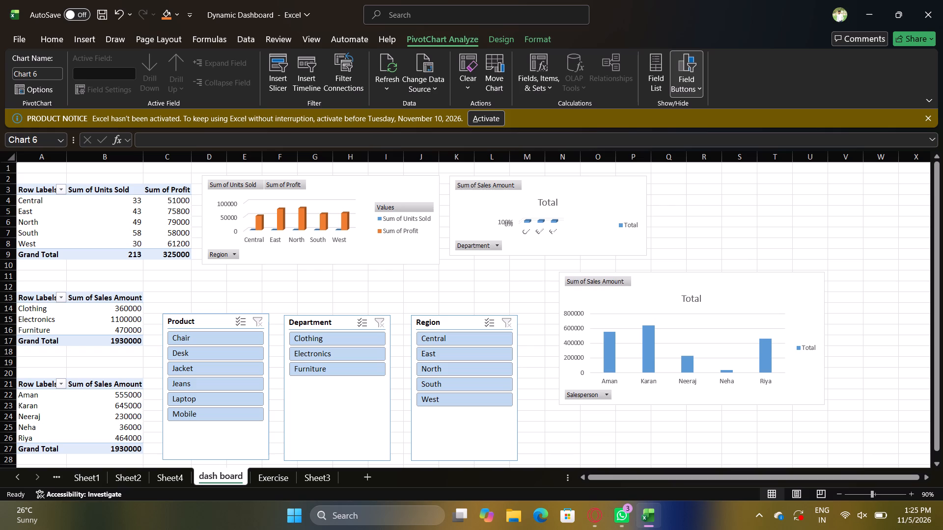
{"action": "left_click", "coordinate": [748, 290]}
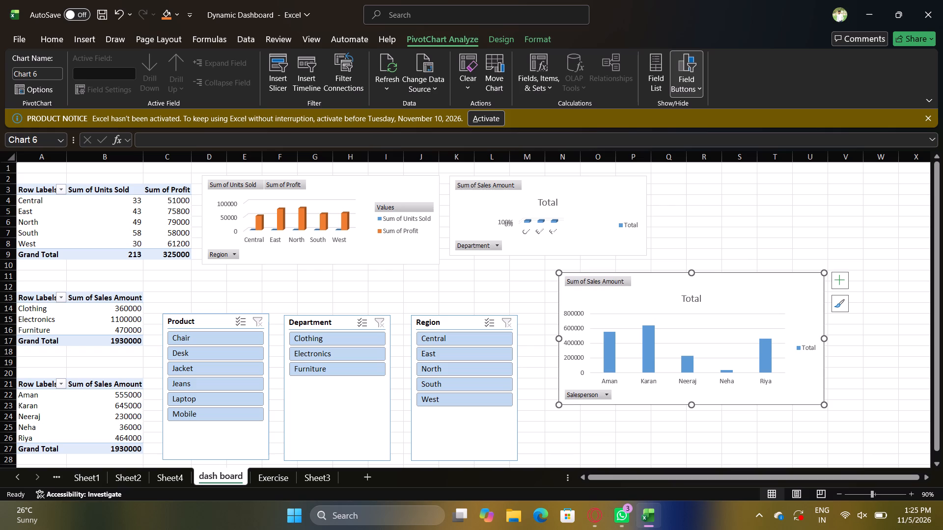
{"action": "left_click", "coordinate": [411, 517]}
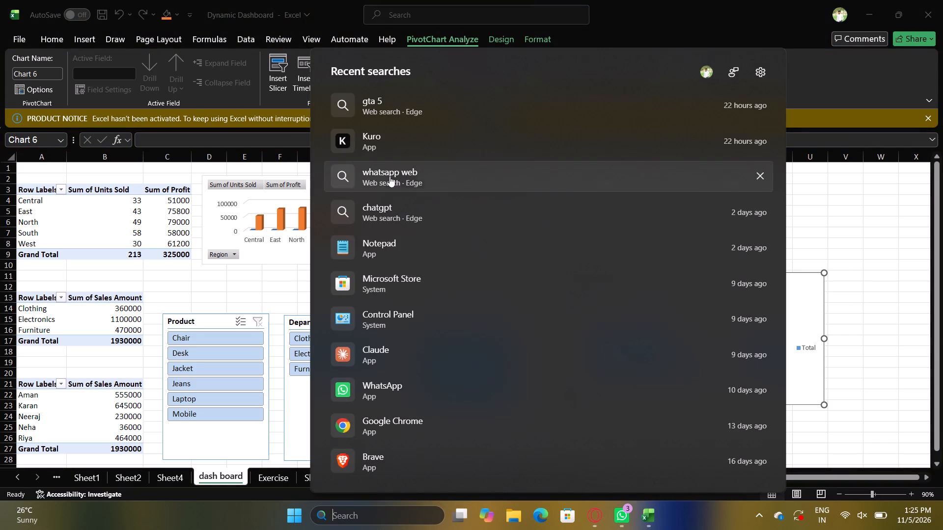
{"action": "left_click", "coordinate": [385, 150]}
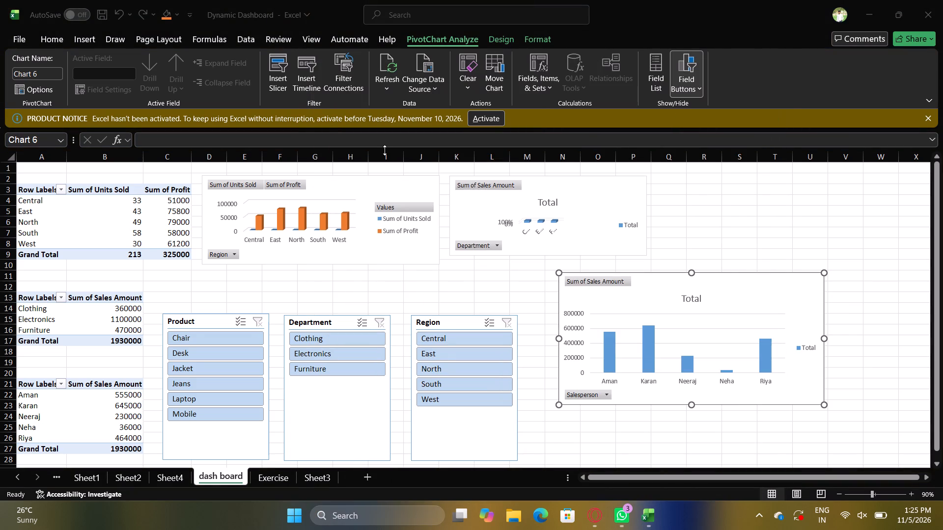
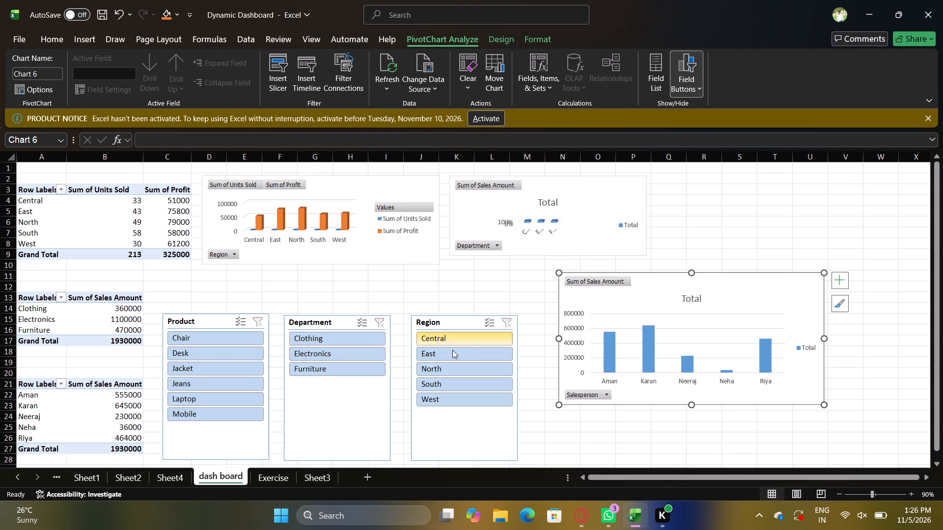
Test the Product slicer by filtering to Desk, then Jacket.
{"action": "left_click", "coordinate": [219, 356]}
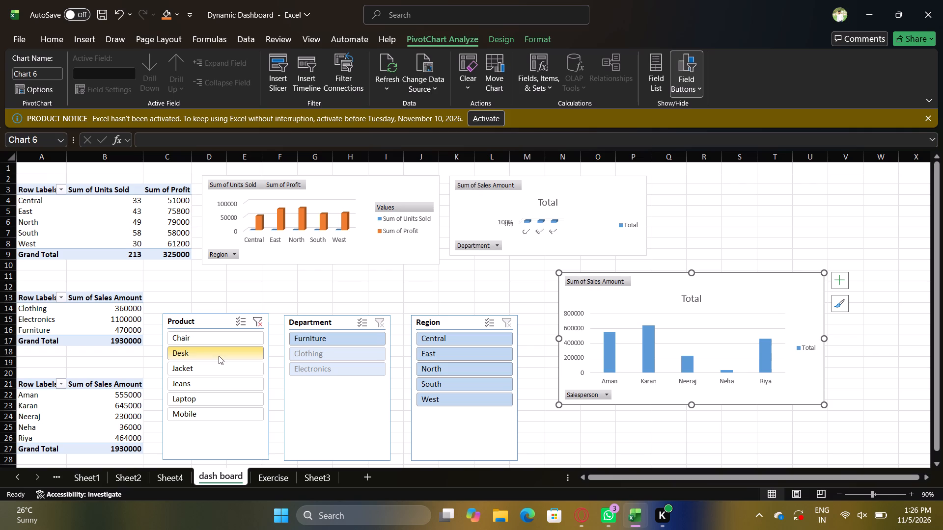
{"action": "left_click", "coordinate": [221, 367]}
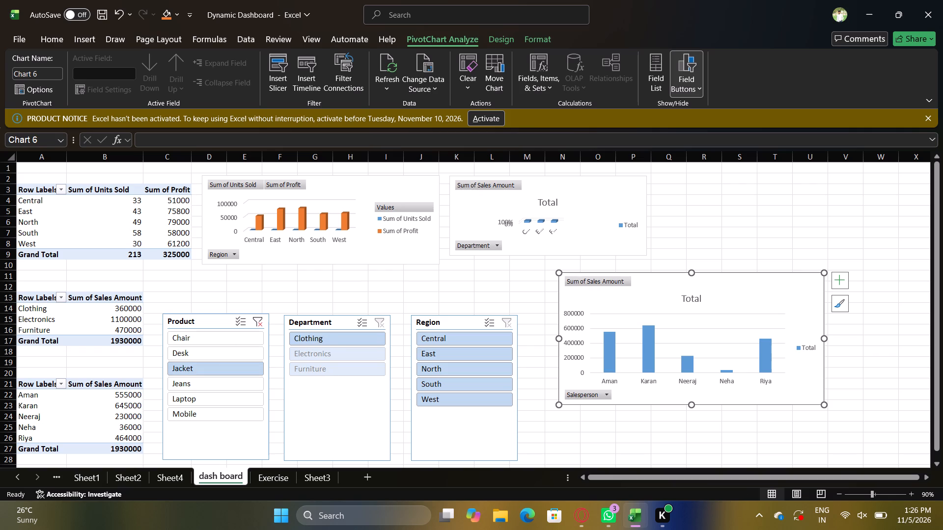
Connect the Product slicer to PivotTable4, PivotTable6 and PivotTable8 on the dash board sheet and PivotTable5 on the Exercise sheet.
{"action": "left_click", "coordinate": [213, 321]}
{"action": "right_click", "coordinate": [213, 321]}
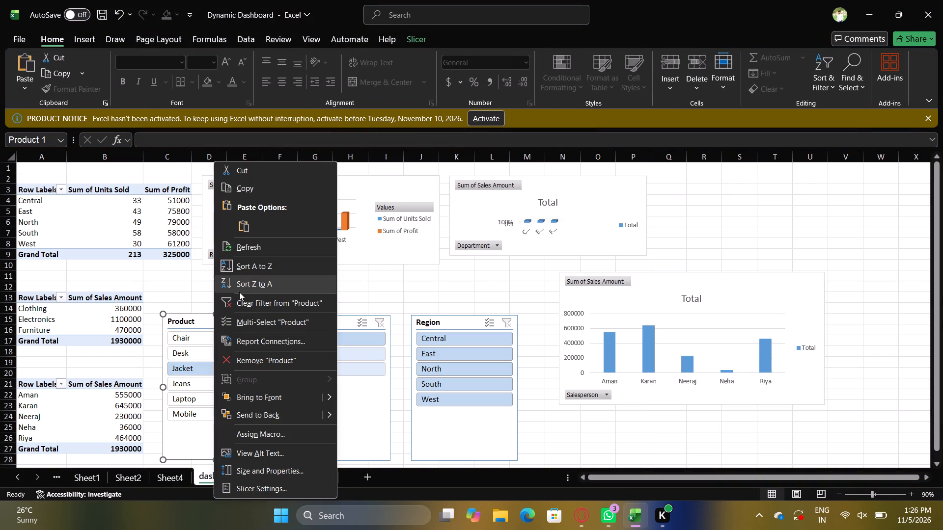
{"action": "left_click", "coordinate": [268, 345]}
{"action": "left_click", "coordinate": [173, 354]}
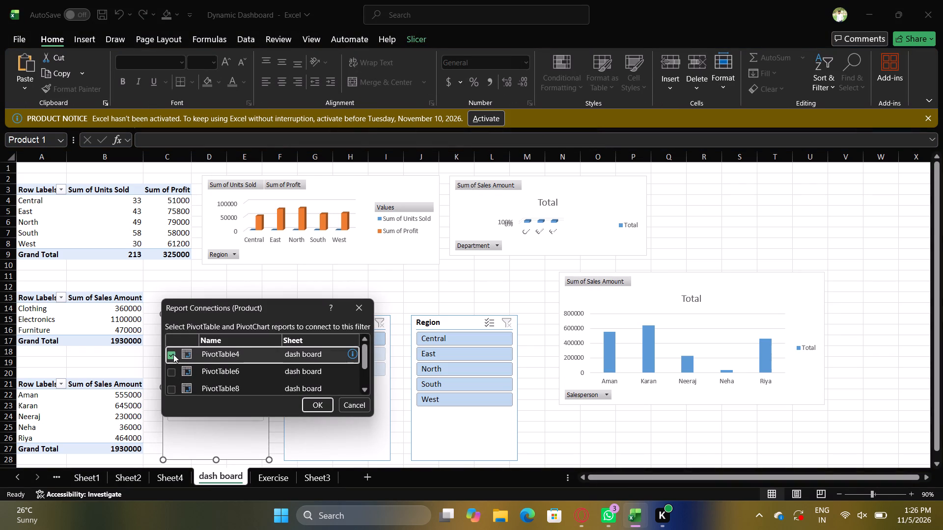
{"action": "left_click", "coordinate": [171, 369]}
{"action": "scroll", "coordinate": [171, 369], "scroll_direction": "down", "scroll_amount": 1}
{"action": "right_click", "coordinate": [171, 369]}
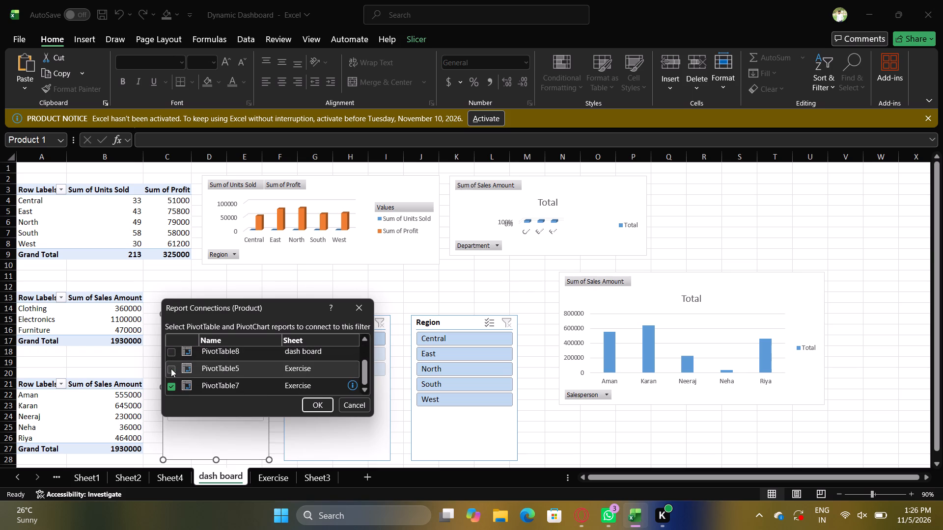
{"action": "left_click", "coordinate": [171, 369]}
{"action": "left_click", "coordinate": [173, 350]}
{"action": "scroll", "coordinate": [173, 350], "scroll_direction": "up", "scroll_amount": 1}
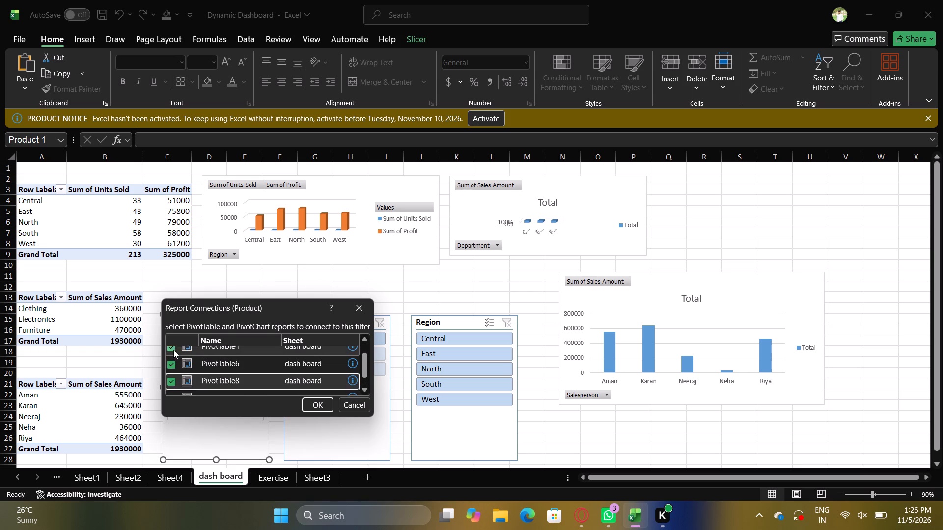
{"action": "scroll", "coordinate": [173, 350], "scroll_direction": "up", "scroll_amount": 1}
{"action": "scroll", "coordinate": [173, 350], "scroll_direction": "down", "scroll_amount": 4}
{"action": "scroll", "coordinate": [173, 350], "scroll_direction": "up", "scroll_amount": 1}
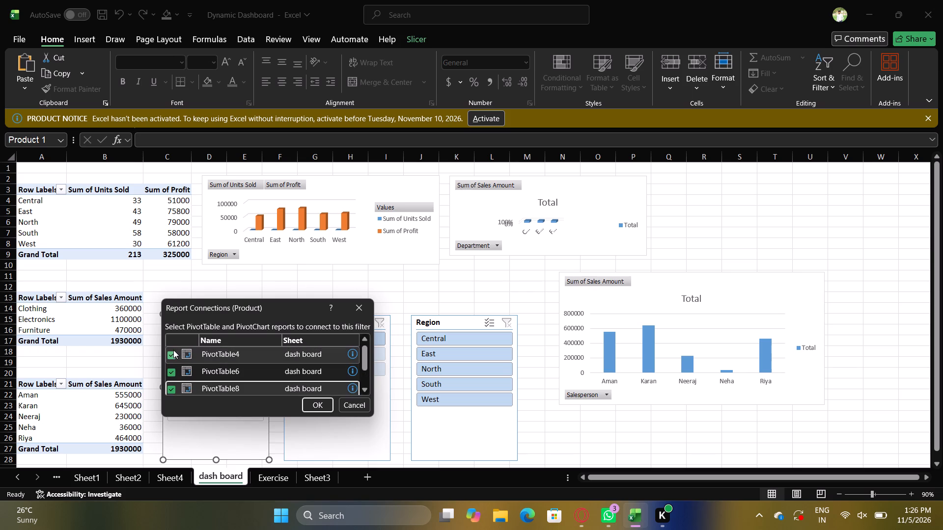
{"action": "scroll", "coordinate": [173, 350], "scroll_direction": "up", "scroll_amount": 1}
{"action": "left_click", "coordinate": [315, 404]}
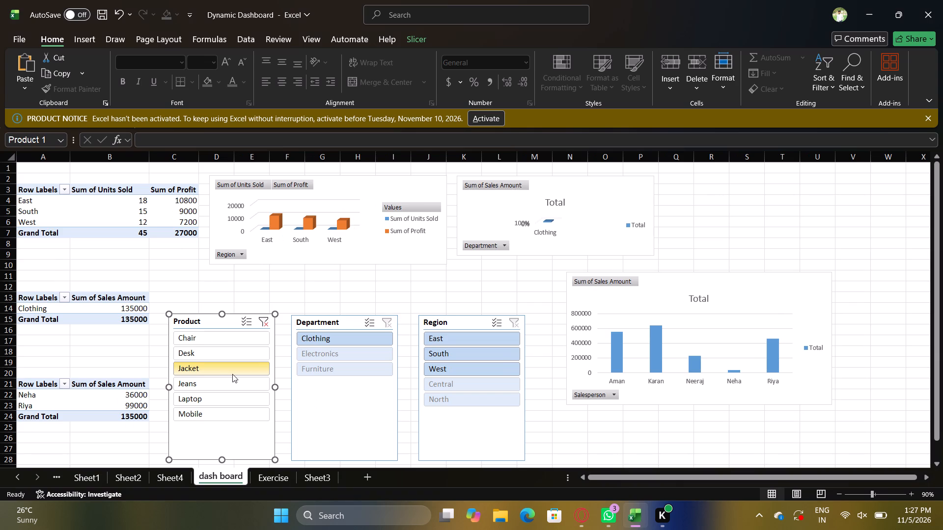
Test the connected slicers by filtering Product to Desk and Jeans, Department to Electronics, then Product to Desk, Chair and Mobile.
{"action": "left_click", "coordinate": [212, 352]}
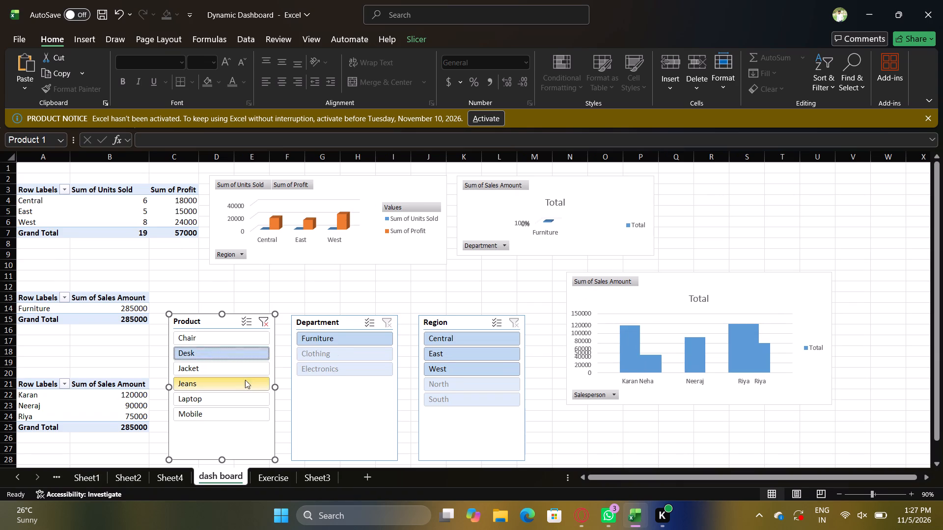
{"action": "left_click", "coordinate": [226, 386]}
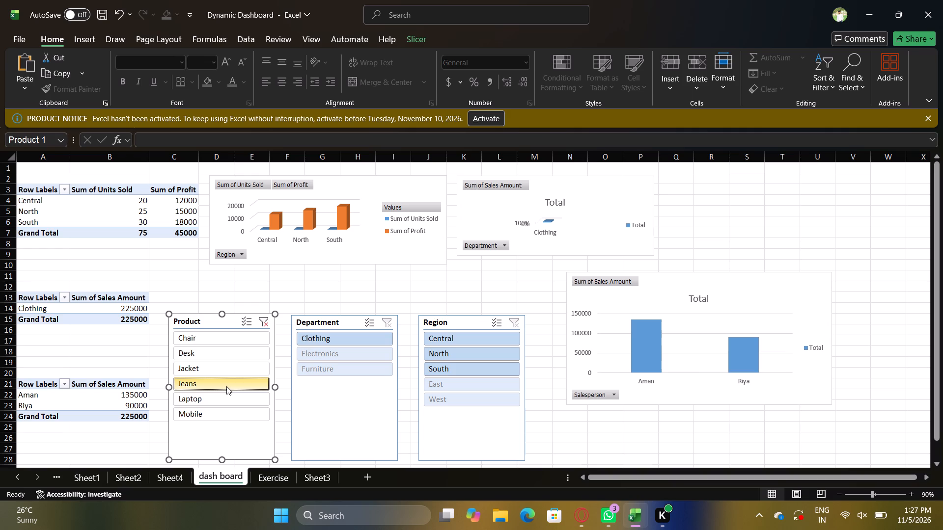
{"action": "left_click", "coordinate": [326, 358]}
{"action": "left_click", "coordinate": [190, 358]}
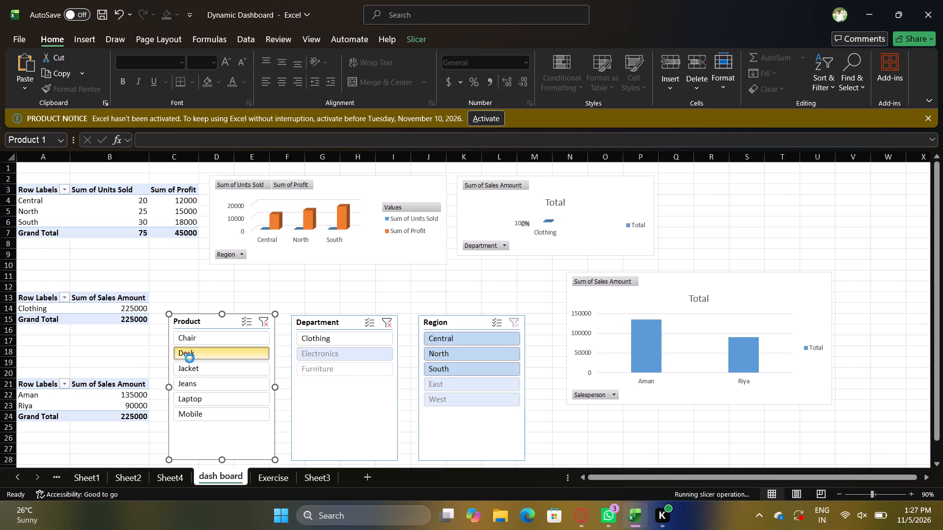
{"action": "left_click", "coordinate": [196, 341]}
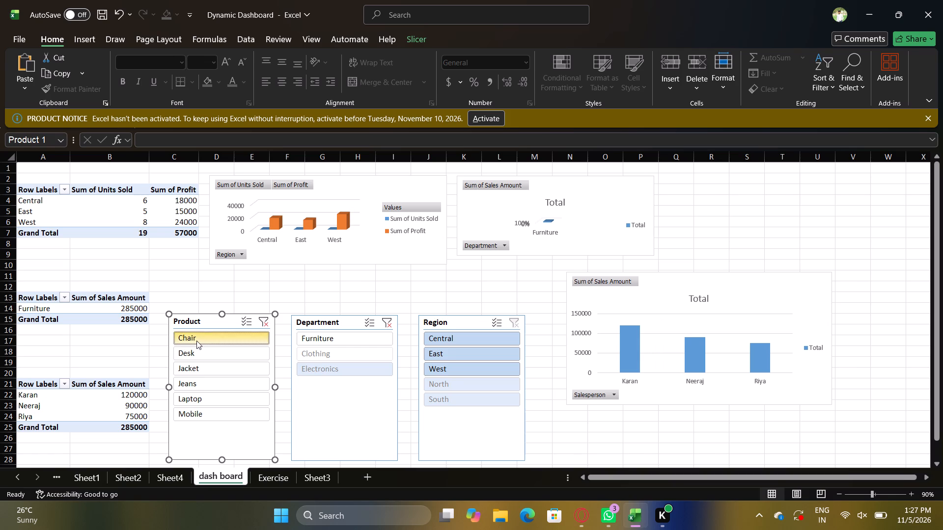
{"action": "left_click", "coordinate": [199, 419]}
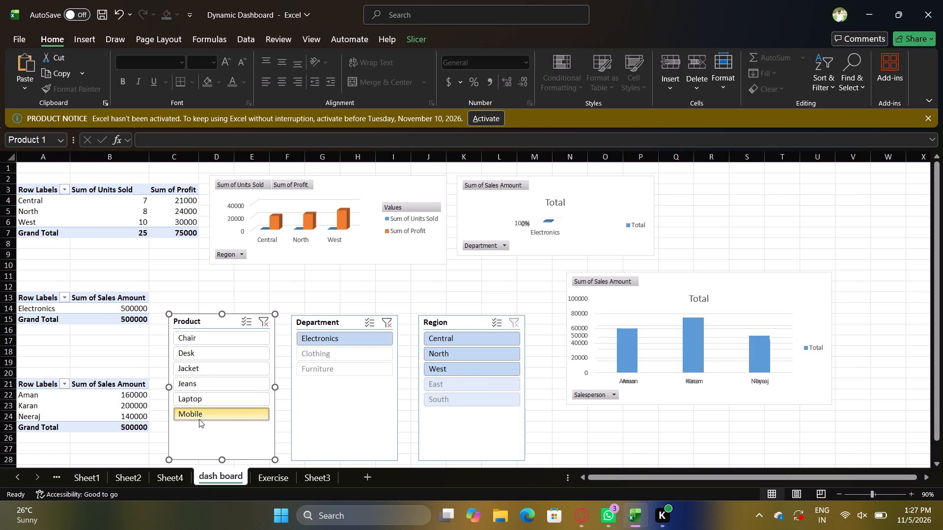
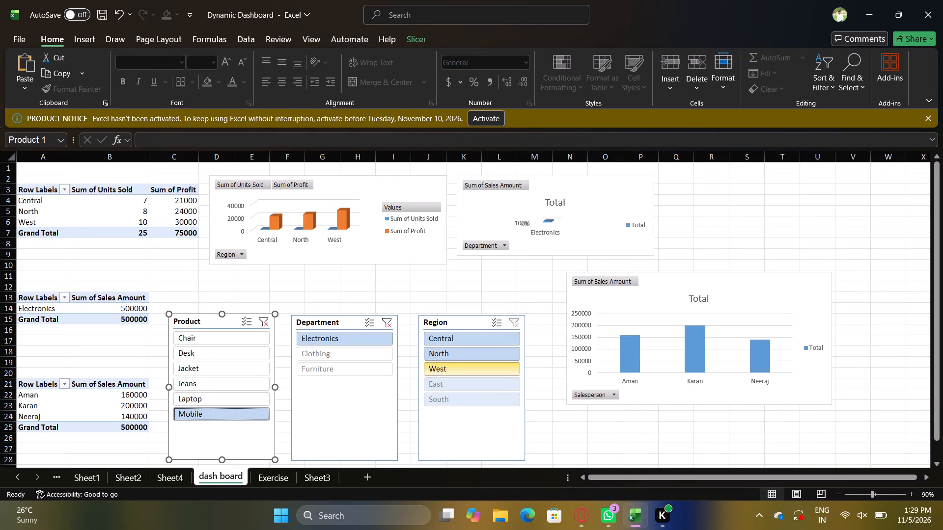
Test the connected Product slicer by filtering the dashboard to Desk, Jacket, Jeans, Laptop and Mobile in turn.
{"action": "left_click", "coordinate": [207, 356]}
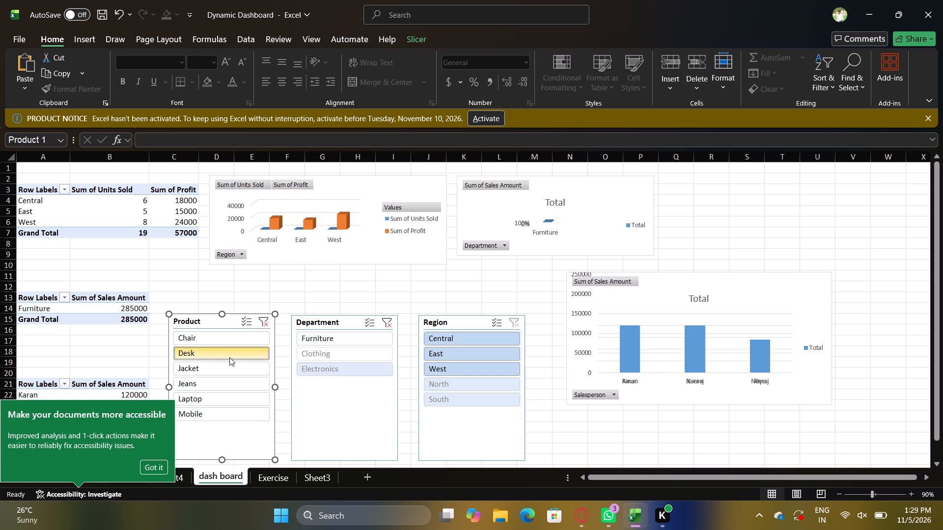
{"action": "left_click", "coordinate": [213, 372]}
{"action": "left_click", "coordinate": [218, 391]}
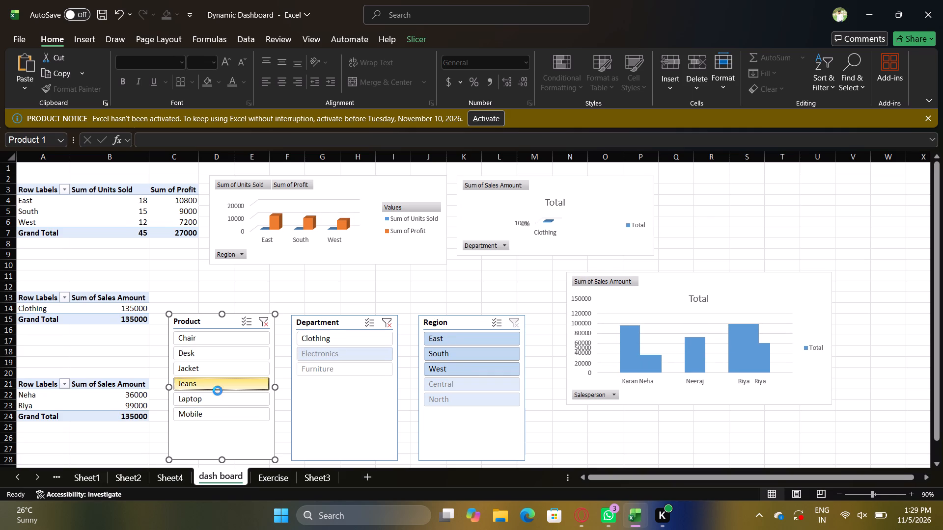
{"action": "left_click", "coordinate": [244, 399]}
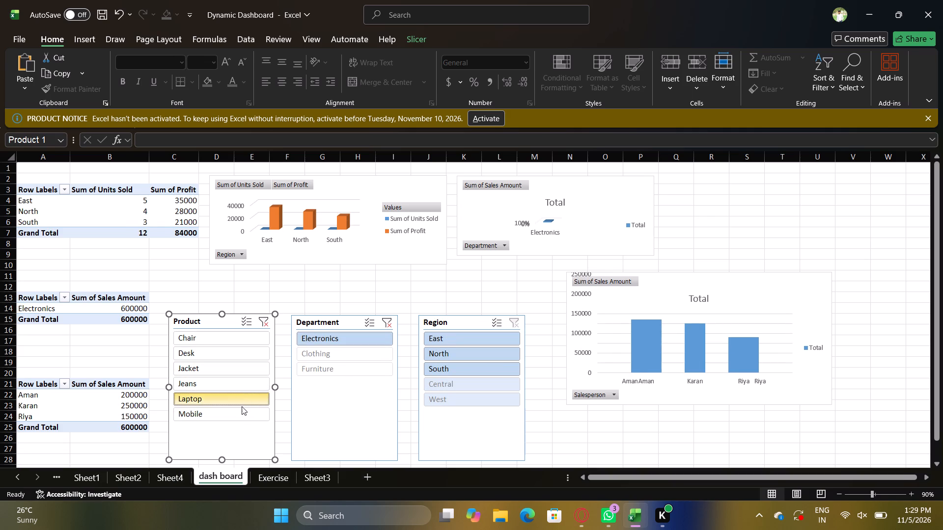
{"action": "left_click", "coordinate": [235, 416]}
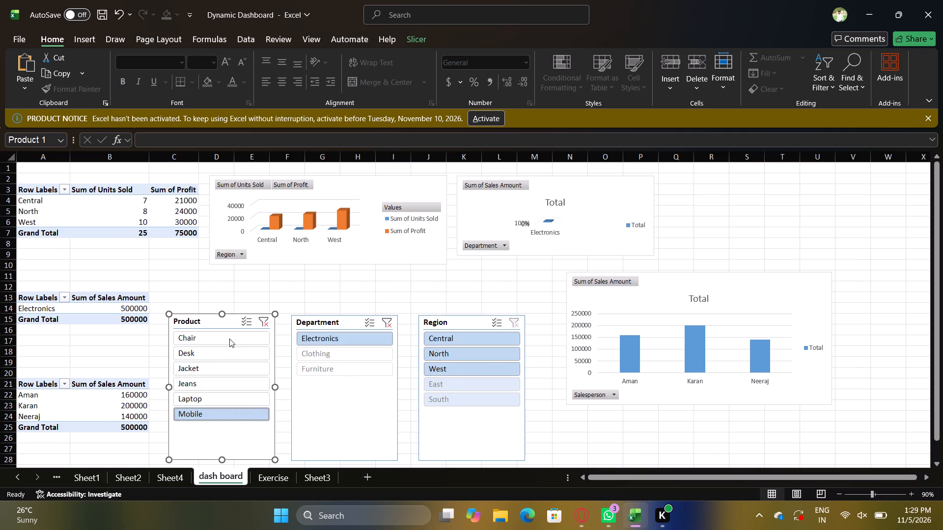
Cycle the Product slicer again through Chair, Desk, Jacket and Jeans to check how the PivotTables and charts respond.
{"action": "left_click", "coordinate": [229, 338]}
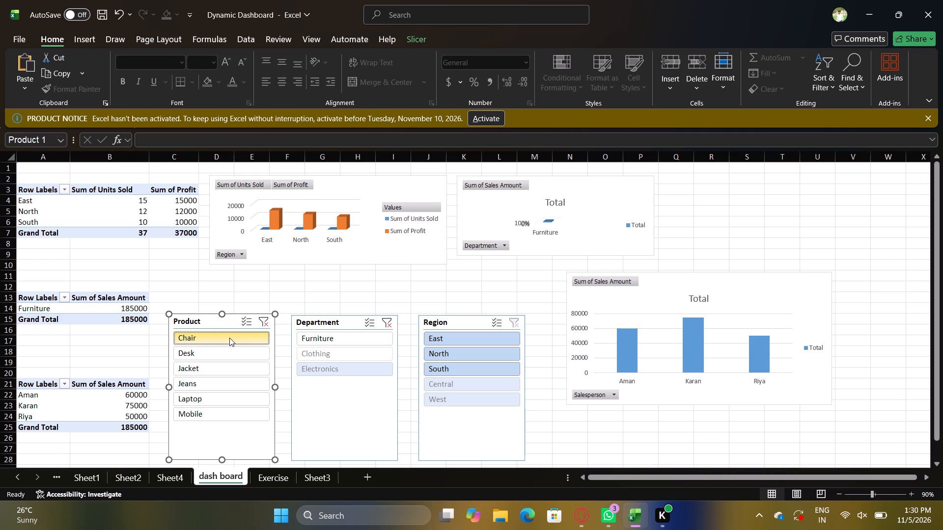
{"action": "left_click", "coordinate": [223, 355]}
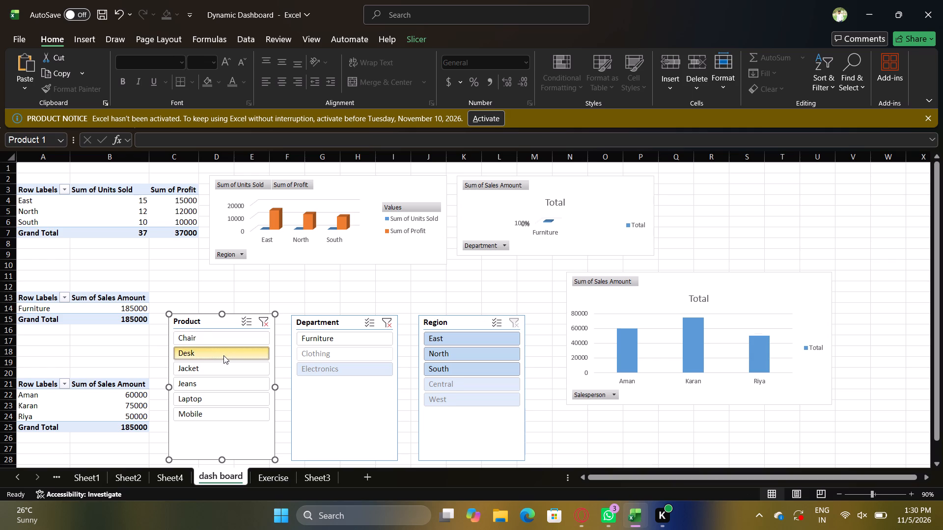
{"action": "left_click", "coordinate": [221, 376]}
{"action": "left_click", "coordinate": [221, 370]}
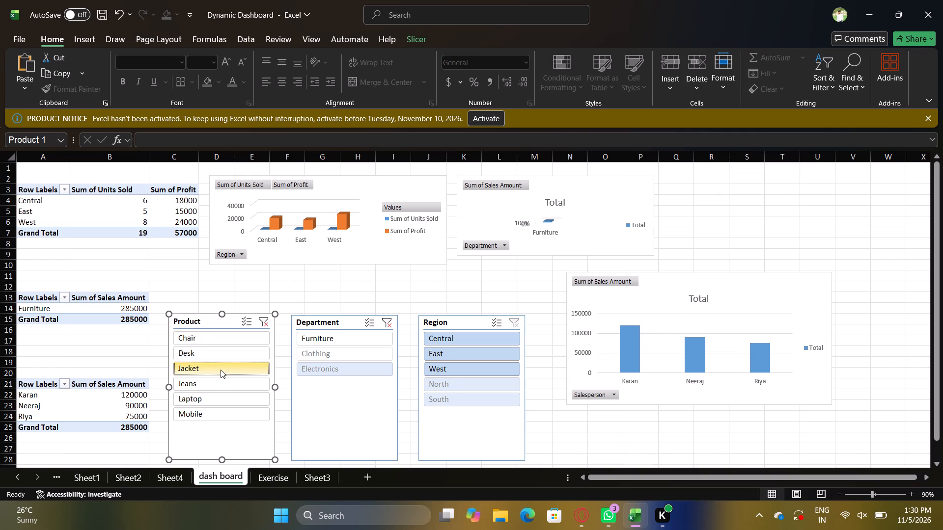
{"action": "left_click", "coordinate": [215, 390]}
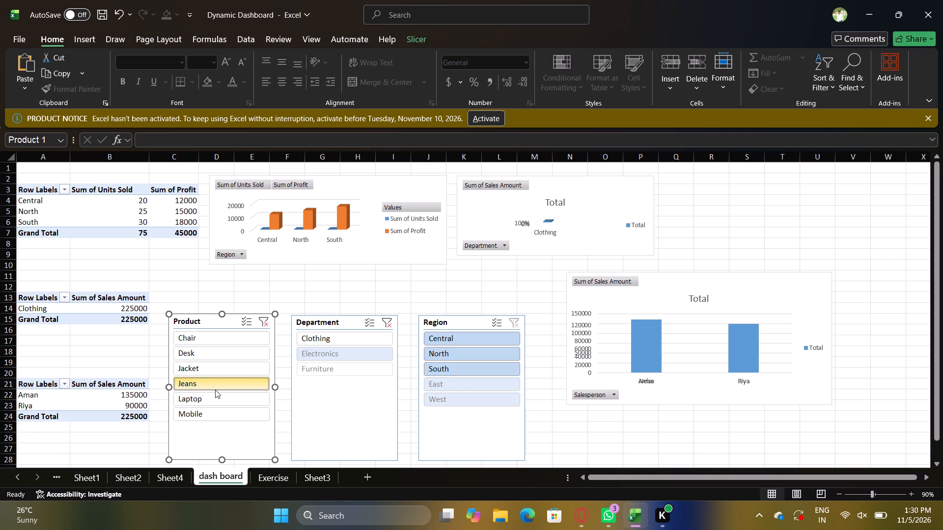